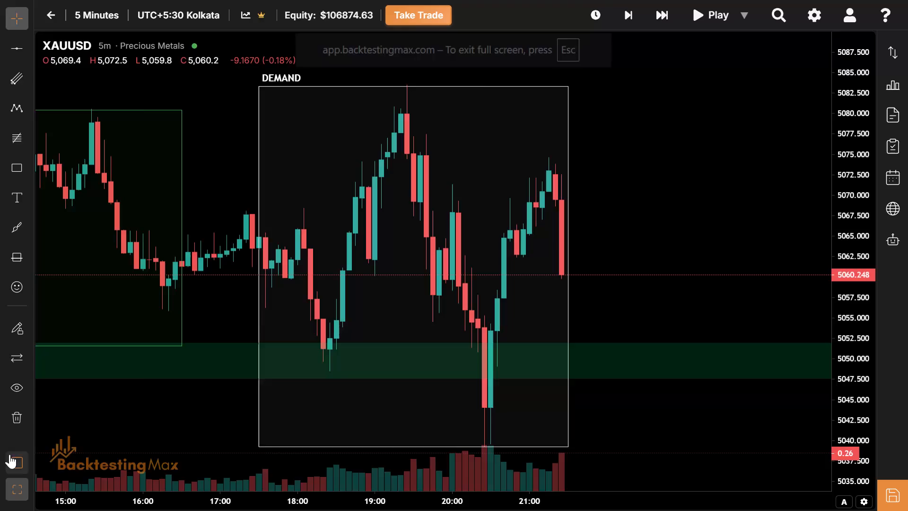
# Skip the XAUUSD replay five bars ahead, from 21:25 to 21:50 on 12 February.
pyautogui.moveTo(477, 304); pyautogui.dragTo(418, 285)
pyautogui.moveTo(439, 160); pyautogui.dragTo(328, 128)
pyautogui.moveTo(625, 234); pyautogui.dragTo(528, 290)
pyautogui.click(676, 13)
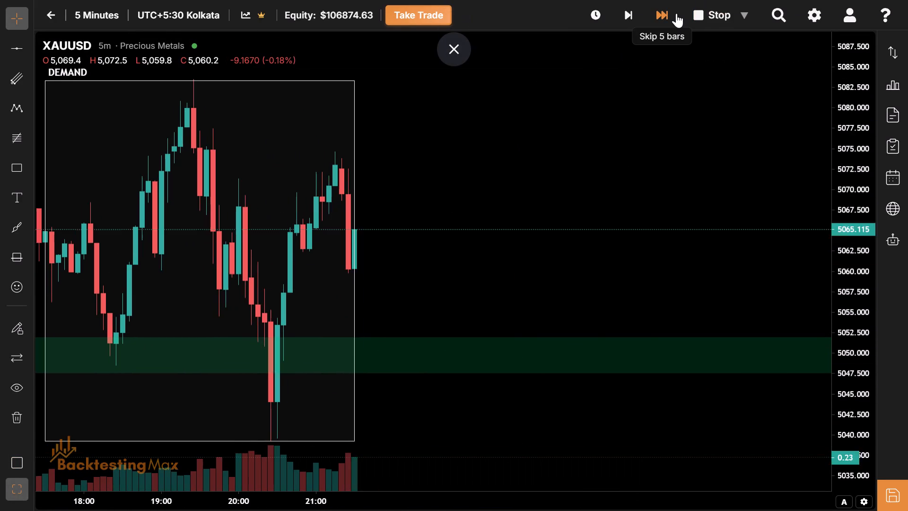
# Apply the Resistance/Supply template to the green demand zone between about 5047.5 and 5051.9.
pyautogui.moveTo(516, 206); pyautogui.dragTo(676, 0)
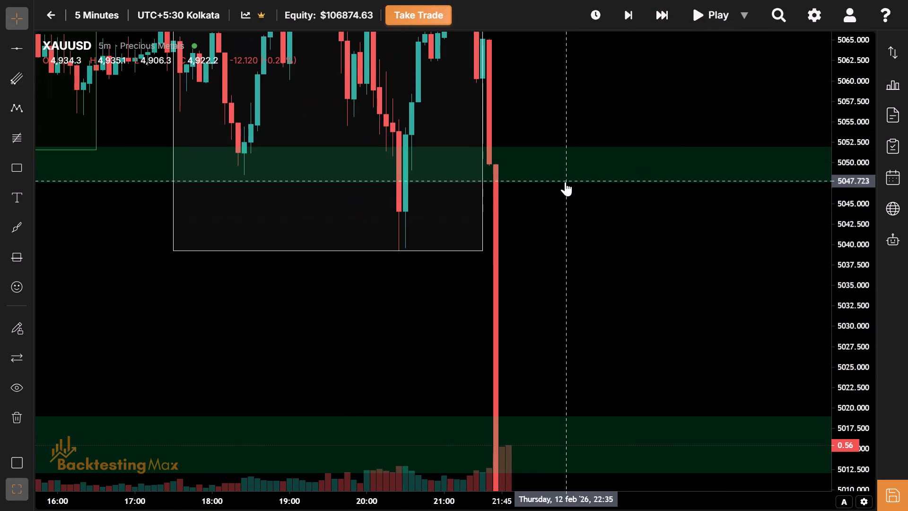
pyautogui.click(565, 184)
pyautogui.click(103, 90)
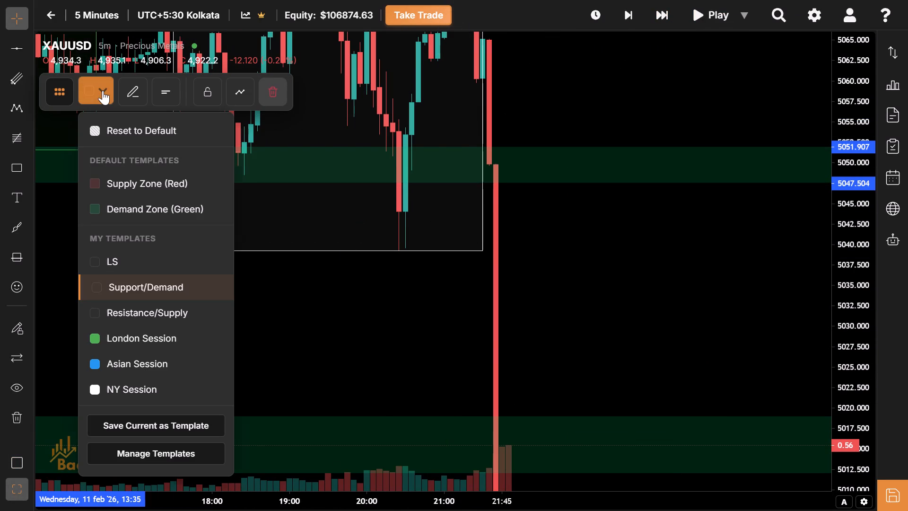
pyautogui.click(182, 316)
# Apply the Resistance/Supply template to the lower green zone between about 5012 and 5019.
pyautogui.moveTo(456, 312); pyautogui.dragTo(320, 122)
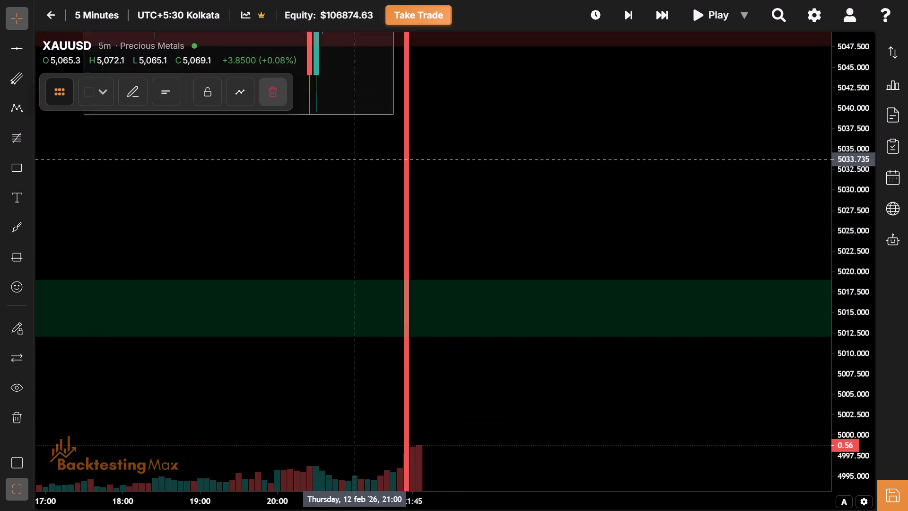
pyautogui.moveTo(320, 122); pyautogui.dragTo(309, 109)
pyautogui.click(410, 229)
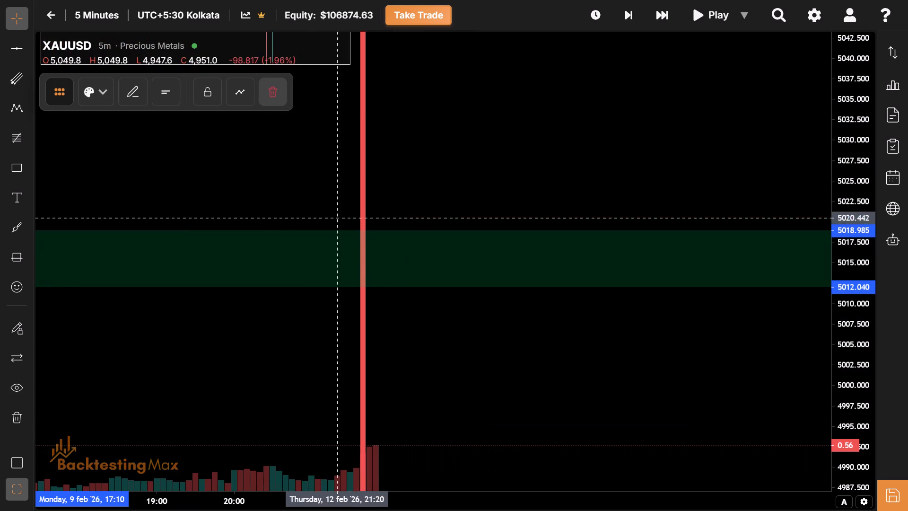
pyautogui.click(111, 80)
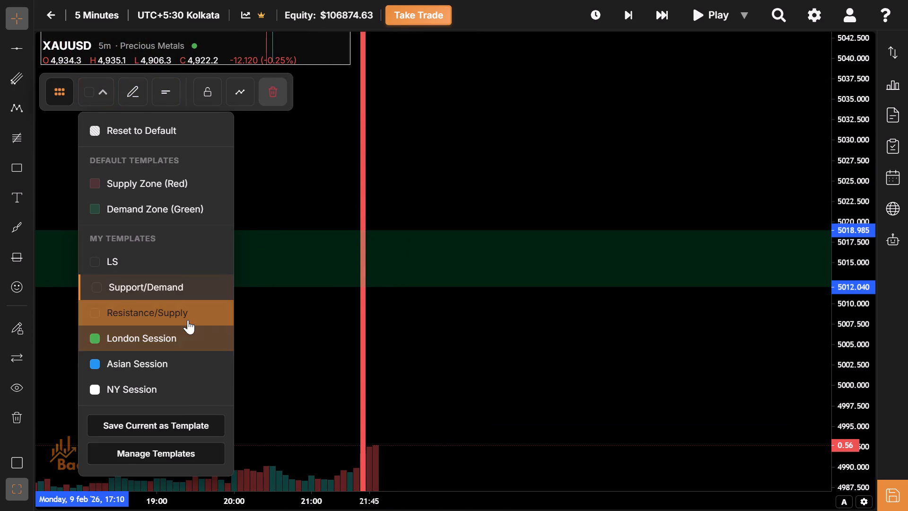
pyautogui.click(188, 320)
# Delete the two horizontal lines labelled "text" at about 4937 and 4968.7.
pyautogui.moveTo(502, 171); pyautogui.dragTo(515, 103)
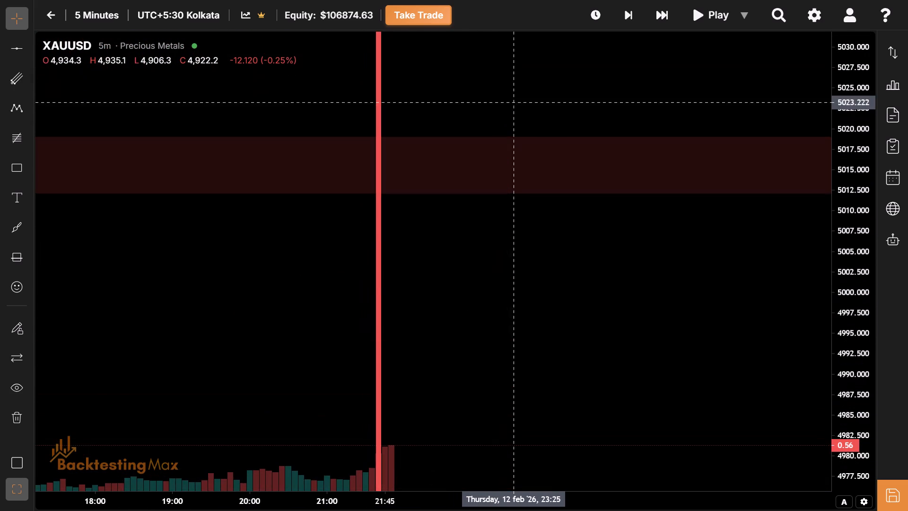
pyautogui.moveTo(510, 323); pyautogui.dragTo(541, 71)
pyautogui.moveTo(479, 423); pyautogui.dragTo(484, 294)
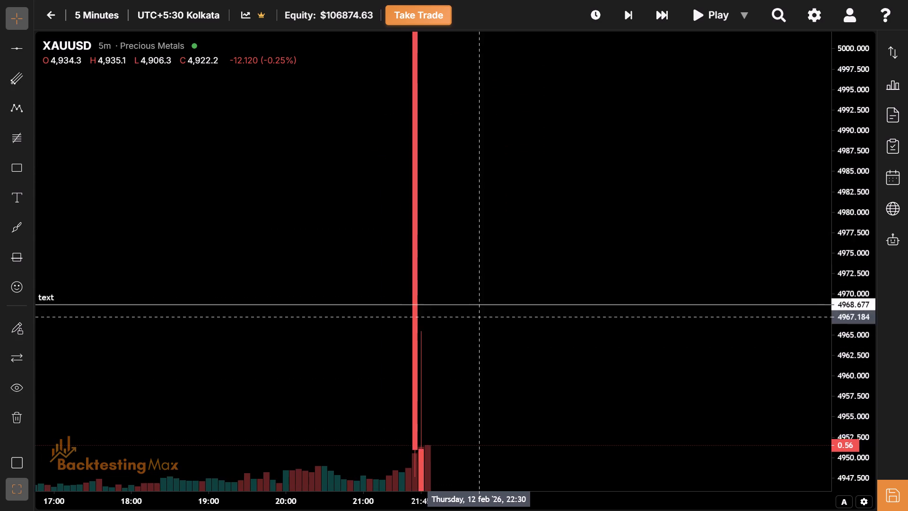
pyautogui.moveTo(484, 294); pyautogui.dragTo(436, 121)
pyautogui.moveTo(470, 378); pyautogui.dragTo(473, 347)
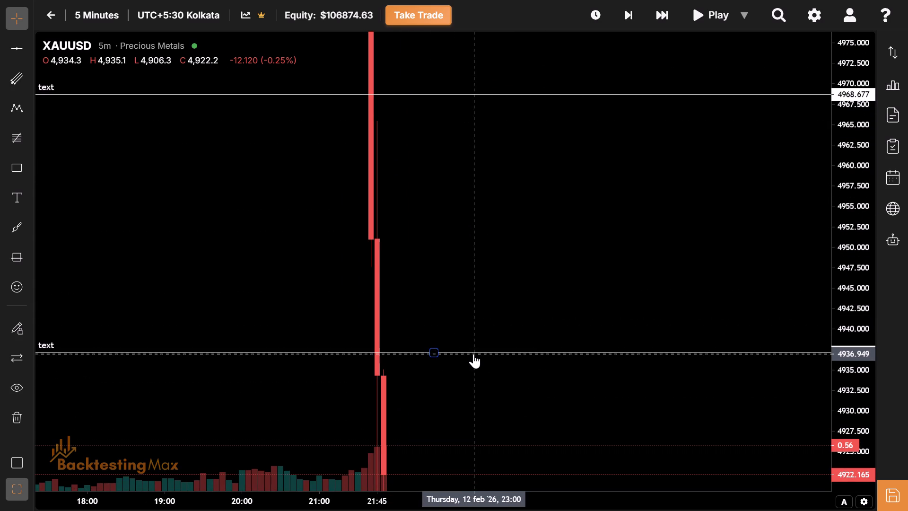
pyautogui.click(473, 354)
pyautogui.click(281, 93)
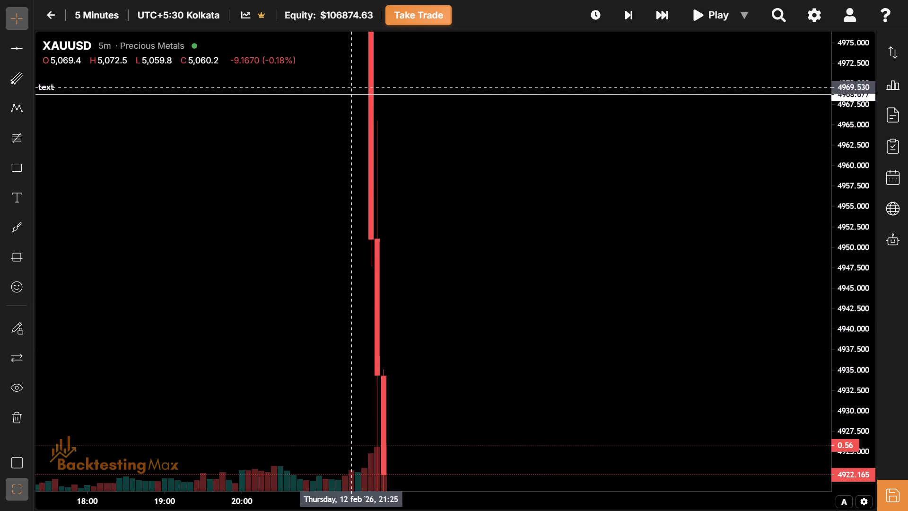
pyautogui.click(354, 97)
pyautogui.click(357, 95)
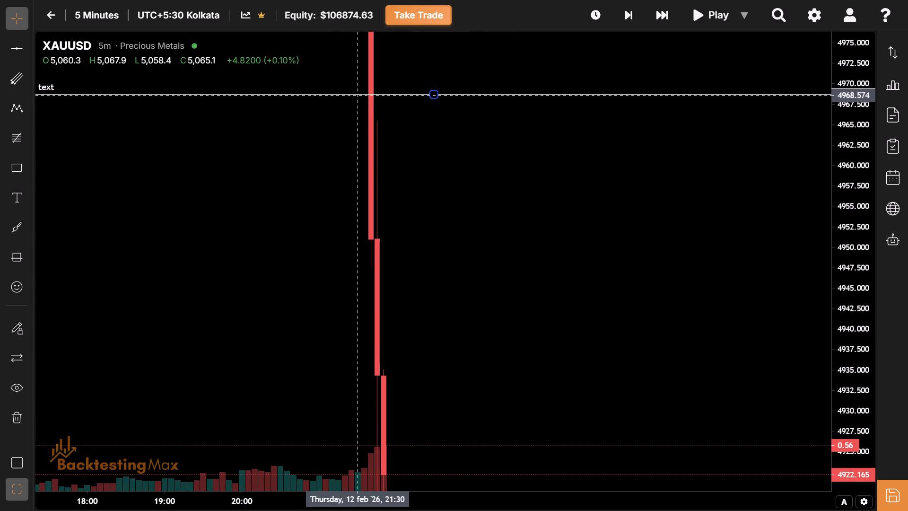
pyautogui.click(282, 95)
# Skip the replay ten bars ahead, in two jumps of five, to 22:40.
pyautogui.moveTo(445, 367); pyautogui.dragTo(437, 351)
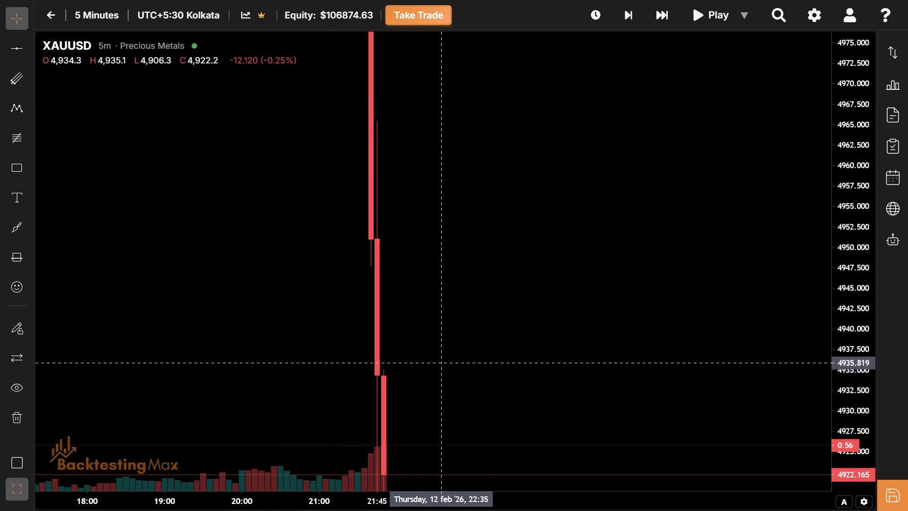
pyautogui.moveTo(437, 351); pyautogui.dragTo(394, 182)
pyautogui.moveTo(393, 359); pyautogui.dragTo(386, 264)
pyautogui.moveTo(467, 220); pyautogui.dragTo(521, 254)
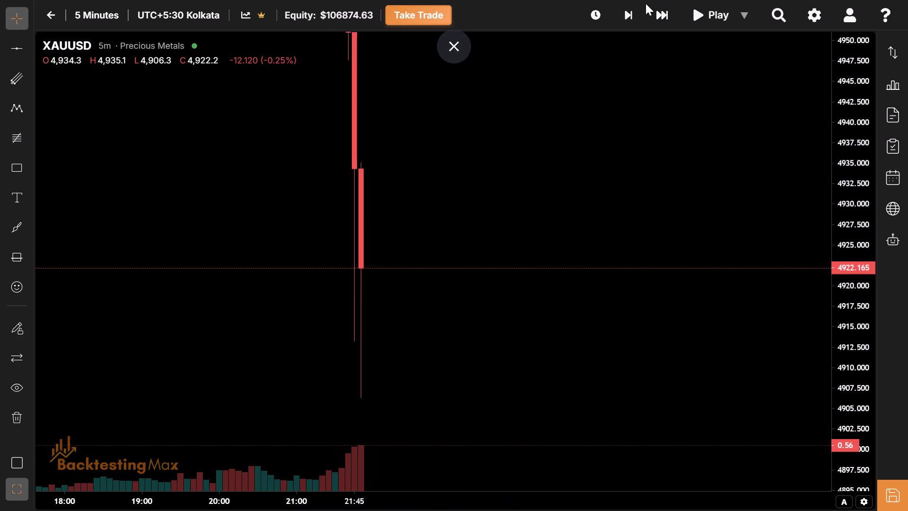
pyautogui.click(655, 13)
pyautogui.click(655, 13)
# Bring the latest candles into view and skip the replay five bars ahead to 23:05.
pyautogui.moveTo(516, 227); pyautogui.dragTo(628, 20)
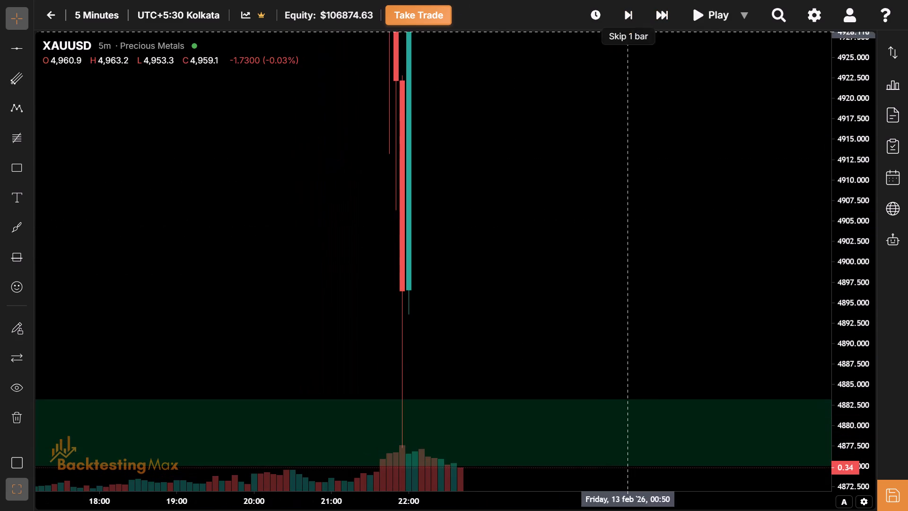
pyautogui.moveTo(520, 231); pyautogui.dragTo(500, 422)
pyautogui.moveTo(561, 150); pyautogui.dragTo(507, 371)
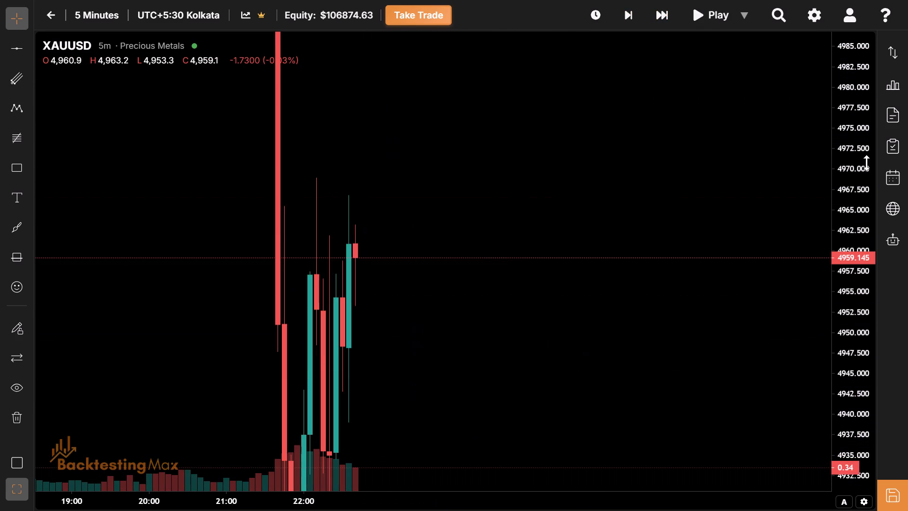
pyautogui.moveTo(871, 76); pyautogui.dragTo(861, 75)
pyautogui.moveTo(861, 75); pyautogui.dragTo(857, 192)
pyautogui.moveTo(537, 295); pyautogui.dragTo(529, 313)
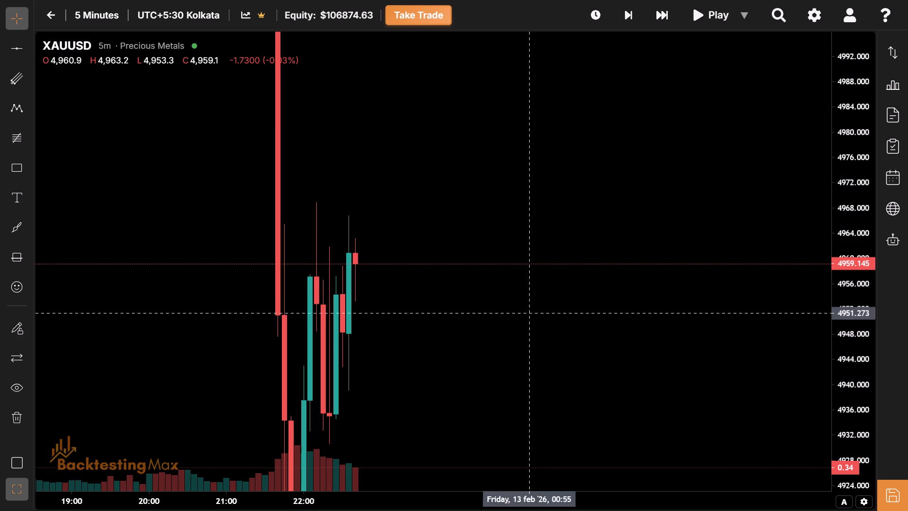
pyautogui.click(659, 22)
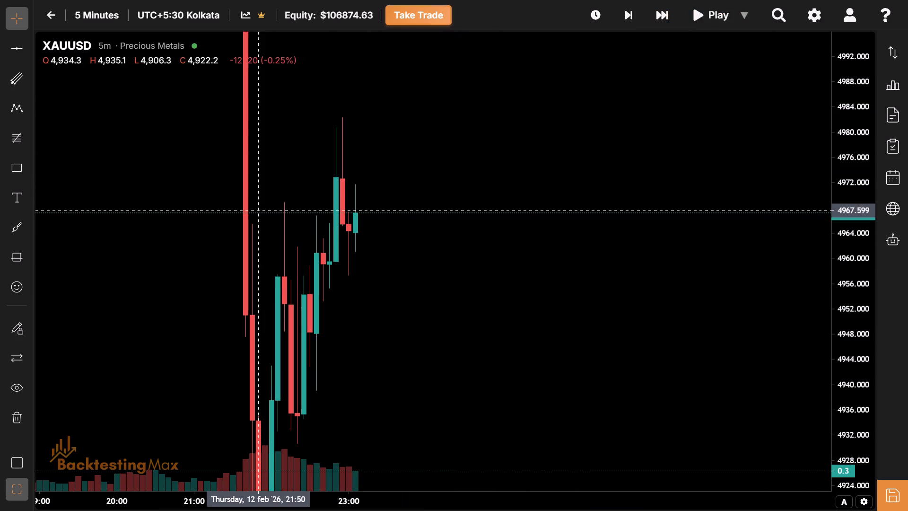
# Advance the replay overnight in repeated five-bar skips to 06:10 on 13 February.
pyautogui.moveTo(246, 211); pyautogui.dragTo(230, 83)
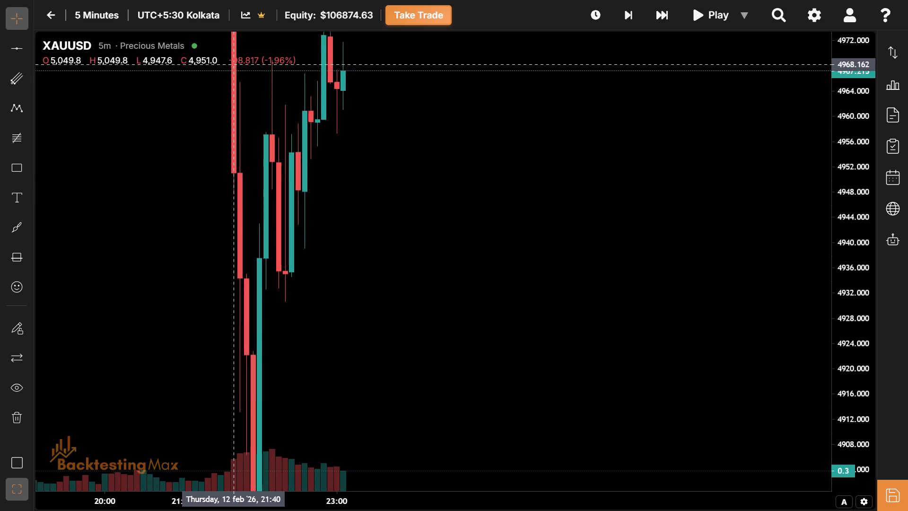
pyautogui.moveTo(230, 83); pyautogui.dragTo(159, 198)
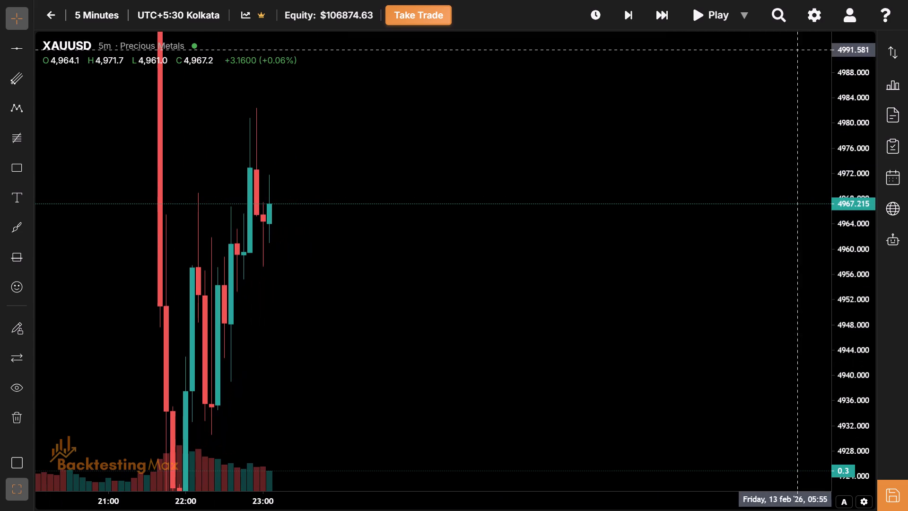
pyautogui.click(663, 10)
pyautogui.tripleClick(663, 10)
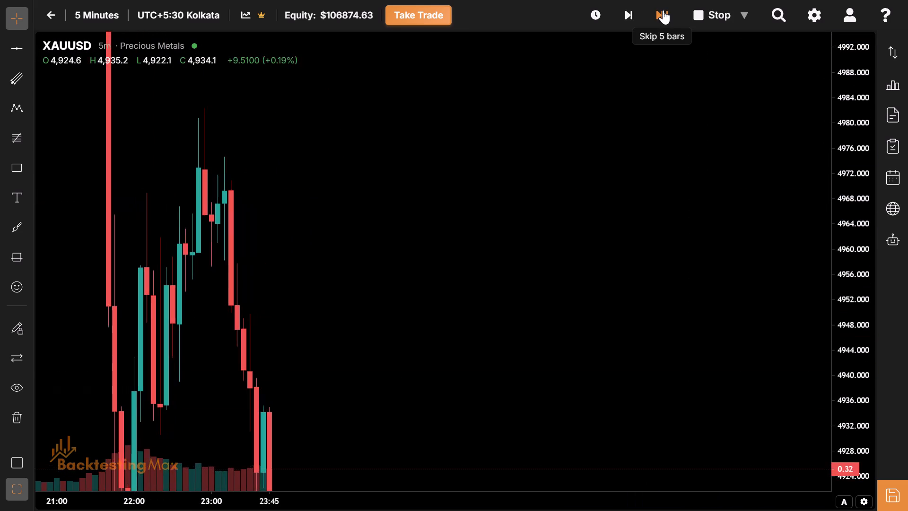
pyautogui.tripleClick(663, 10)
pyautogui.tripleClick(663, 10)
pyautogui.tripleClick(663, 10)
pyautogui.tripleClick(663, 10)
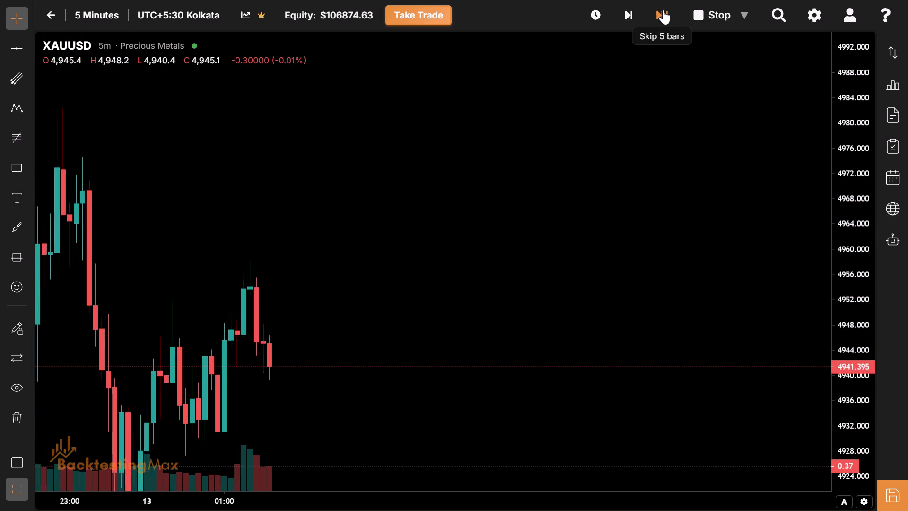
pyautogui.tripleClick(663, 10)
pyautogui.tripleClick(663, 10)
pyautogui.doubleClick(663, 10)
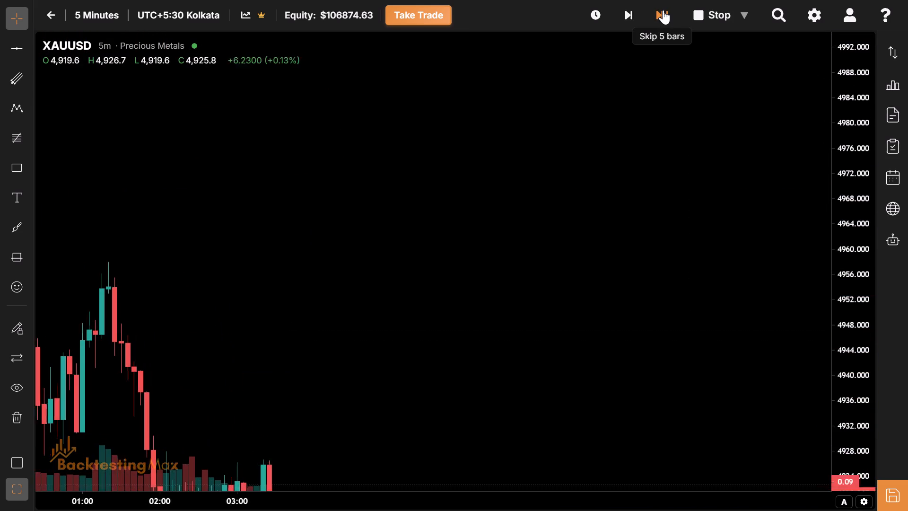
pyautogui.tripleClick(663, 10)
pyautogui.tripleClick(663, 10)
pyautogui.click(663, 10)
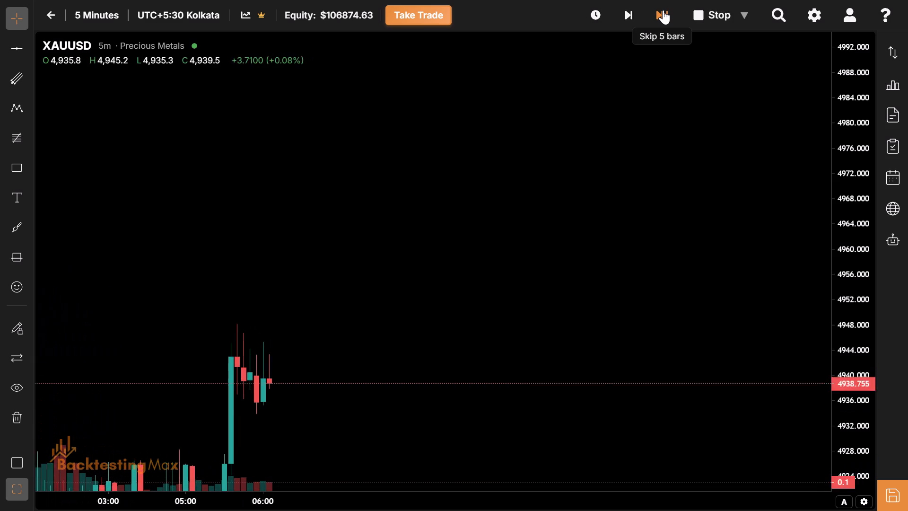
# Draw a rectangle from 05:30 to 11:30 on 13 February, spanning about 4927.6 down to 4901.2.
pyautogui.moveTo(332, 442); pyautogui.dragTo(235, 182)
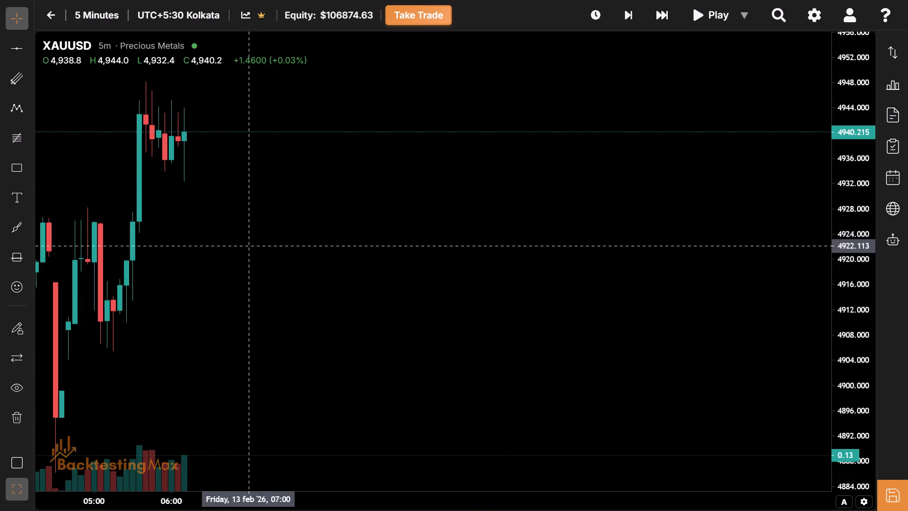
pyautogui.moveTo(279, 327); pyautogui.dragTo(255, 348)
pyautogui.click(15, 170)
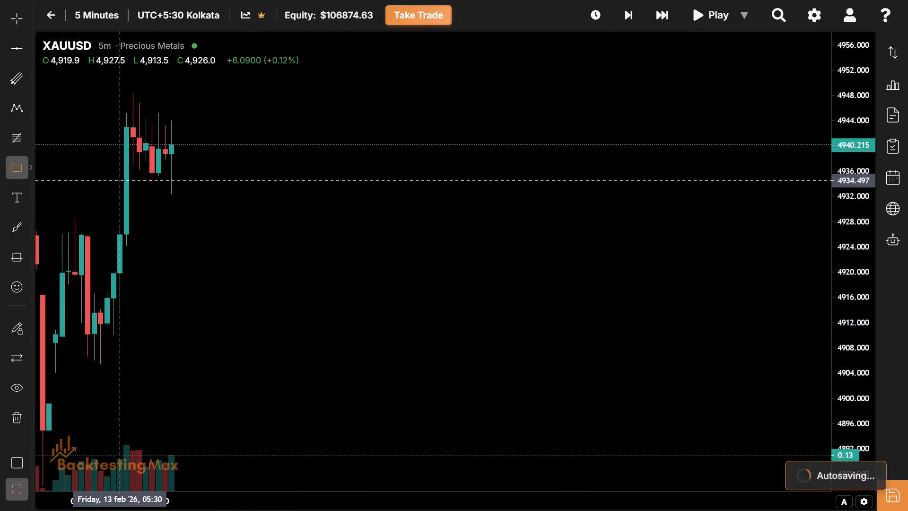
pyautogui.click(119, 224)
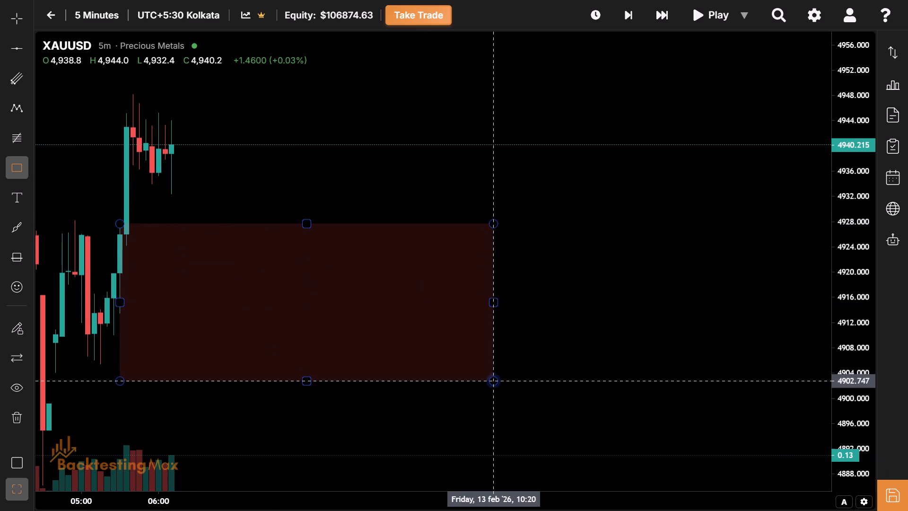
pyautogui.click(587, 390)
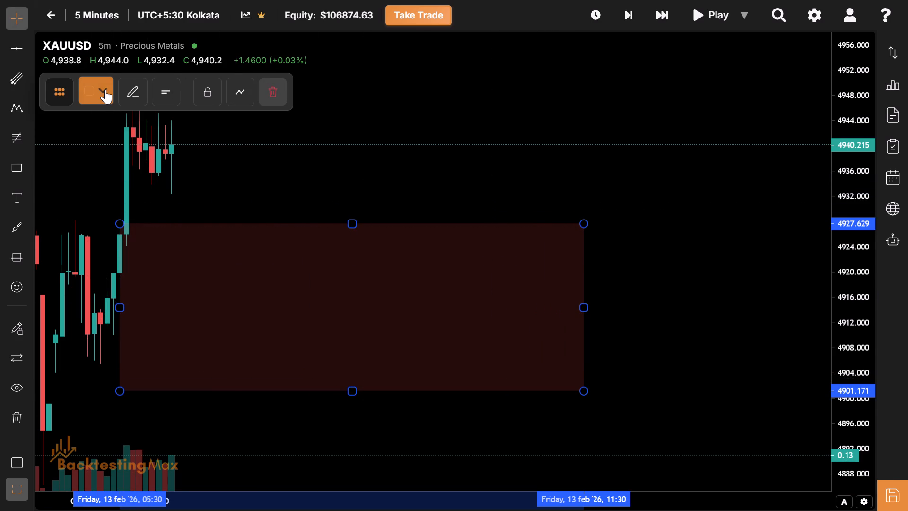
# Apply the Asian Session template to the new rectangle.
pyautogui.click(105, 89)
pyautogui.click(150, 360)
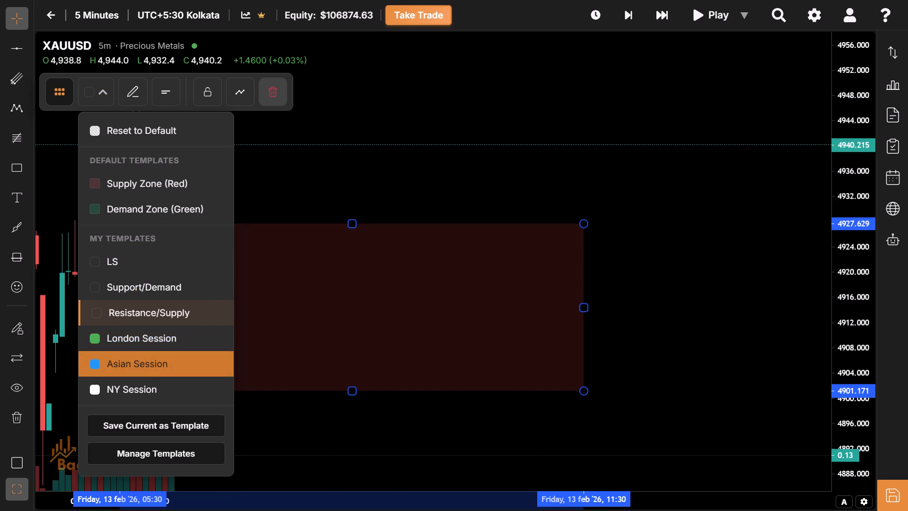
# Fit the Asian session box to the price range, with its top at about 4948.3 and bottom at about 4914.
pyautogui.moveTo(230, 330); pyautogui.dragTo(229, 366)
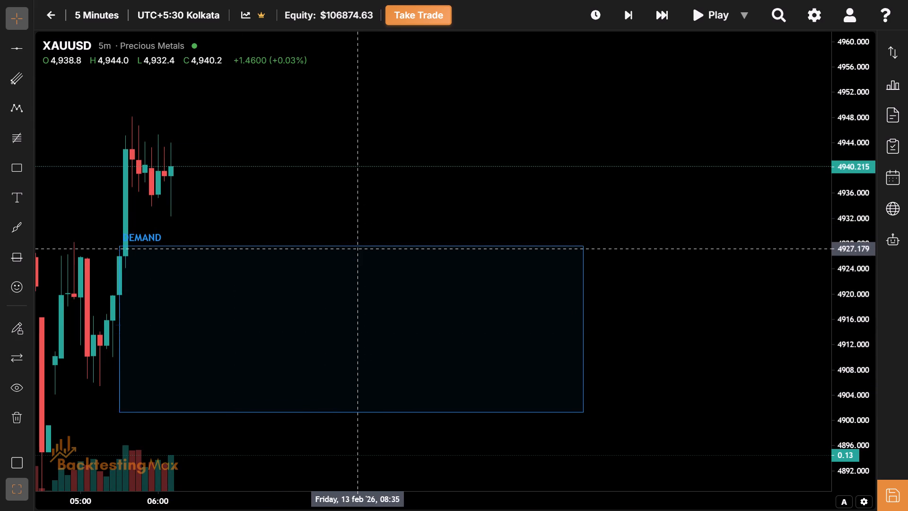
pyautogui.moveTo(349, 248); pyautogui.dragTo(349, 114)
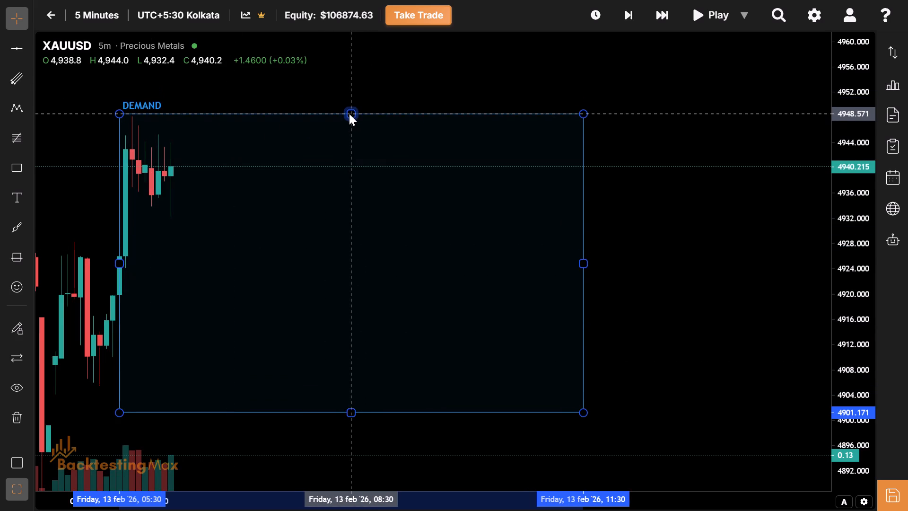
pyautogui.moveTo(349, 114); pyautogui.dragTo(350, 115)
pyautogui.moveTo(306, 287); pyautogui.dragTo(297, 234)
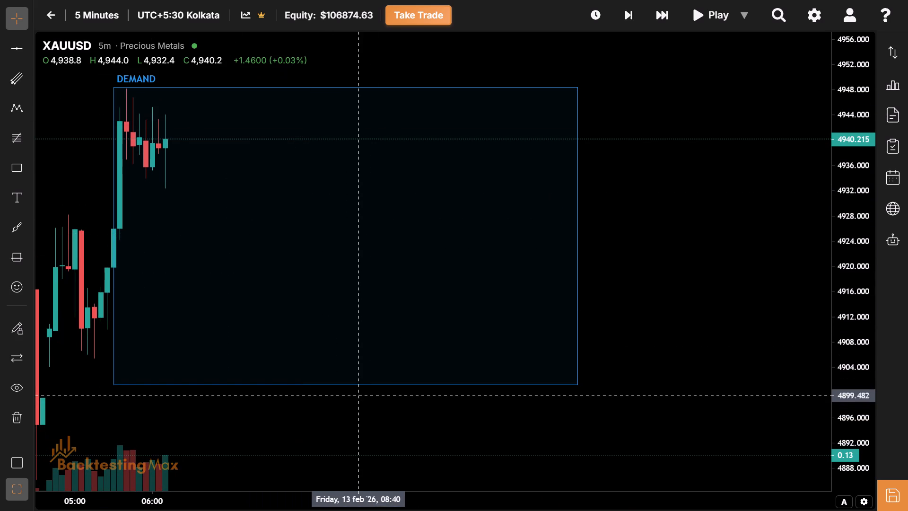
pyautogui.moveTo(348, 385); pyautogui.dragTo(530, 304)
pyautogui.click(375, 215)
pyautogui.moveTo(375, 215); pyautogui.dragTo(494, 274)
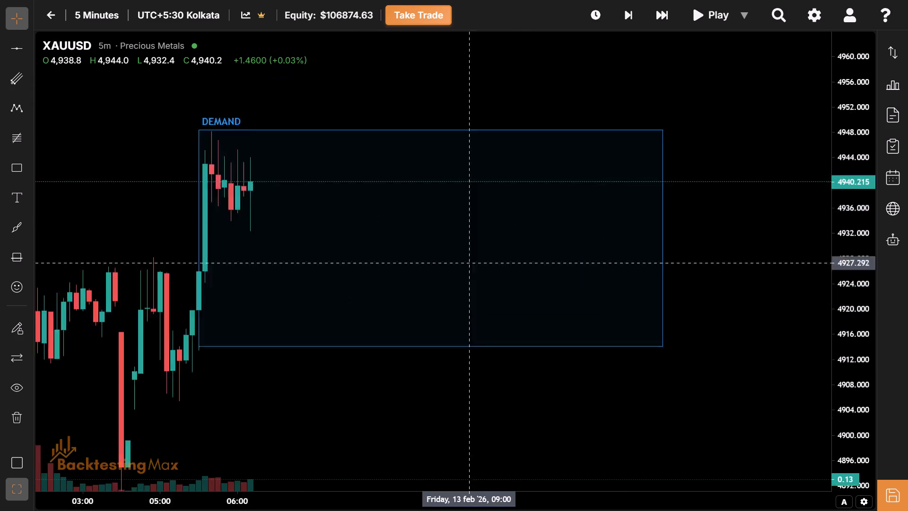
pyautogui.moveTo(494, 274); pyautogui.dragTo(517, 282)
pyautogui.click(476, 367)
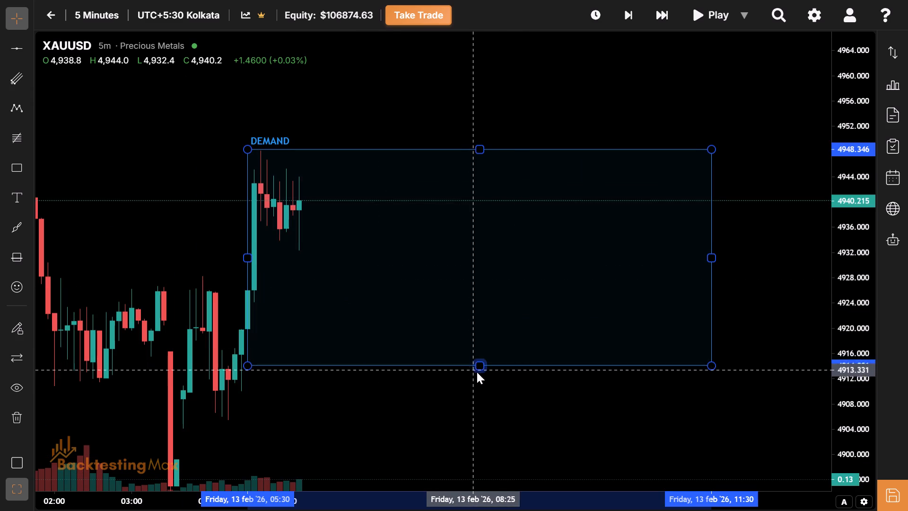
pyautogui.moveTo(430, 334); pyautogui.dragTo(423, 329)
pyautogui.click(423, 329)
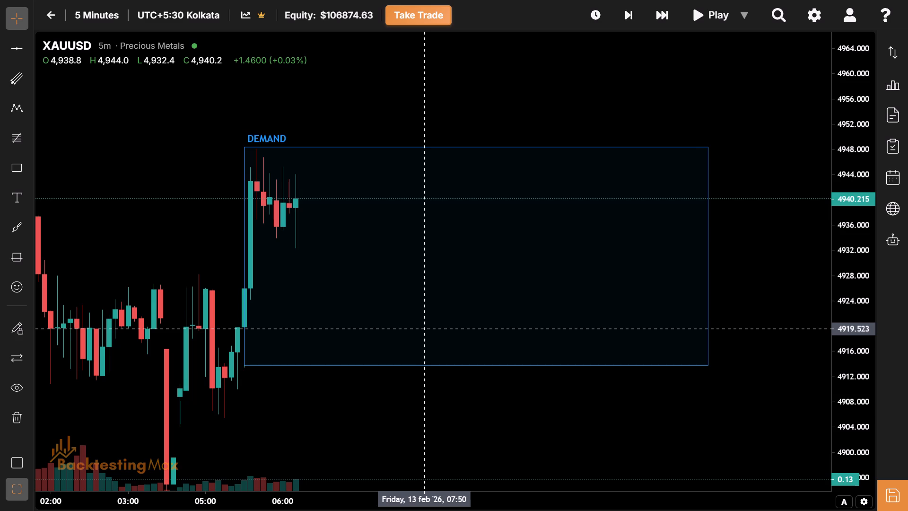
# Advance the replay from 06:10 to 11:30 on 13 February in repeated five-bar skips.
pyautogui.click(663, 8)
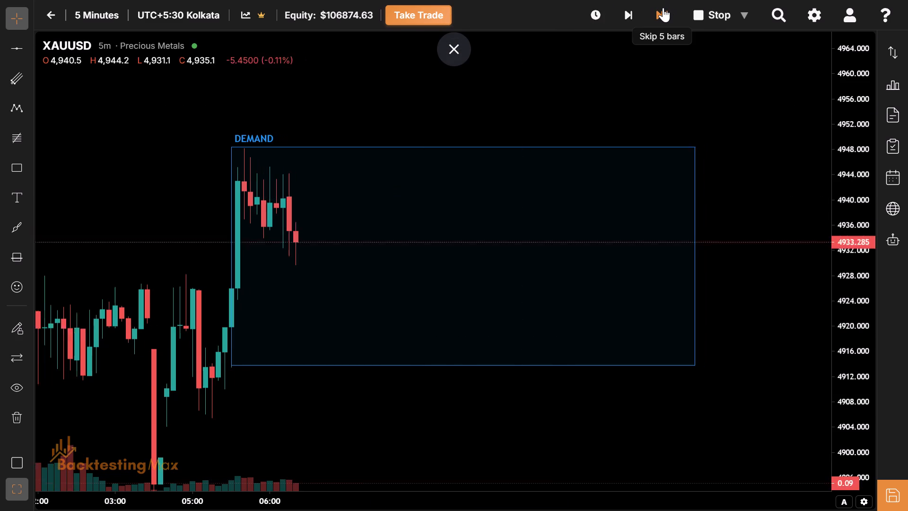
pyautogui.click(663, 8)
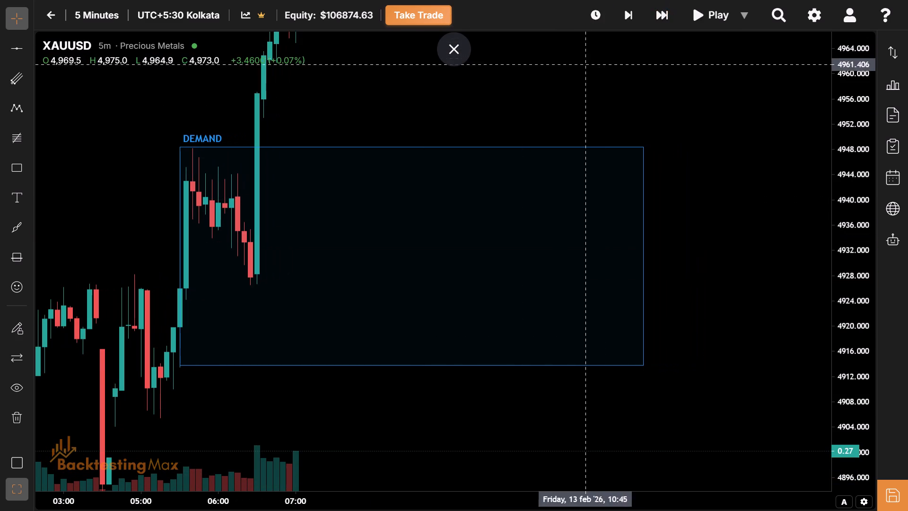
pyautogui.click(661, 18)
pyautogui.click(661, 18)
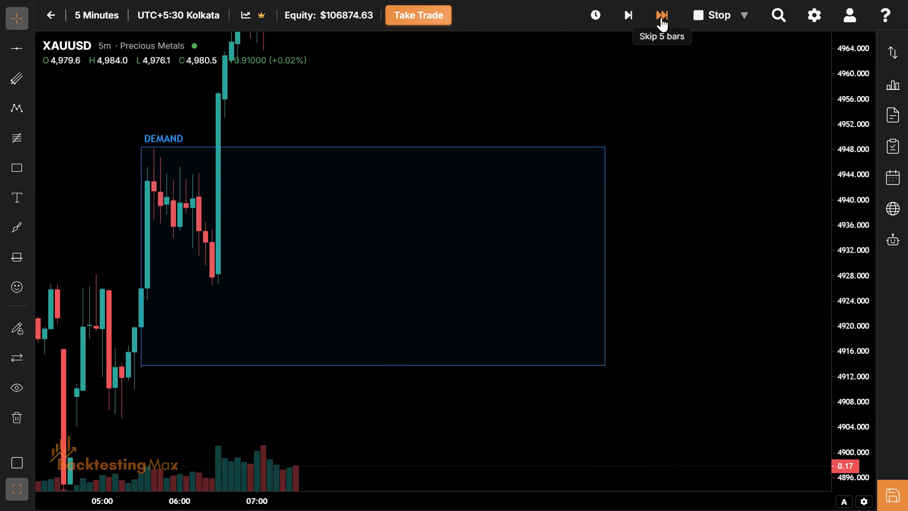
pyautogui.doubleClick(661, 18)
pyautogui.click(661, 18)
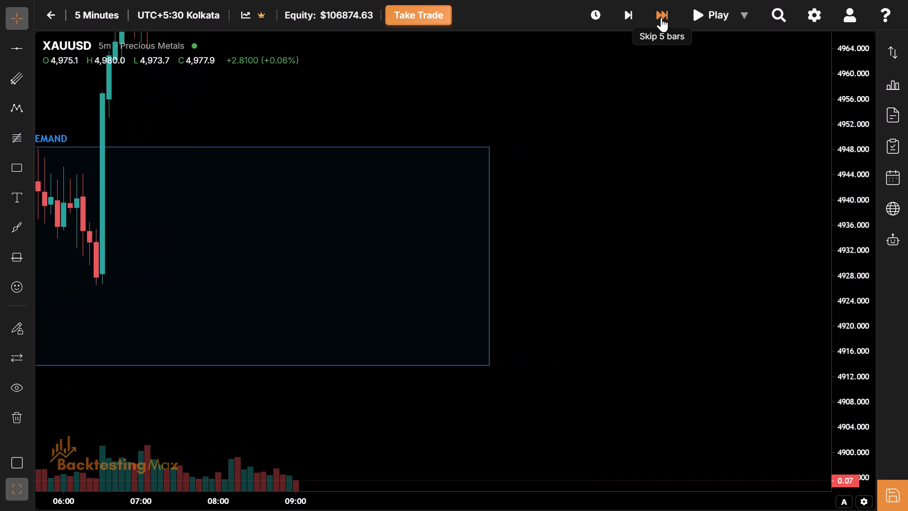
pyautogui.click(661, 18)
pyautogui.click(661, 18)
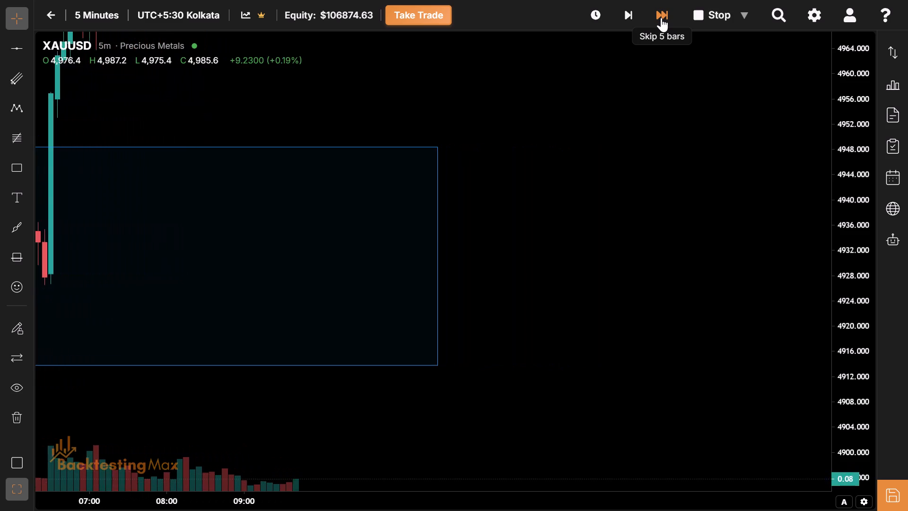
pyautogui.click(661, 18)
pyautogui.click(661, 18)
pyautogui.click(661, 18)
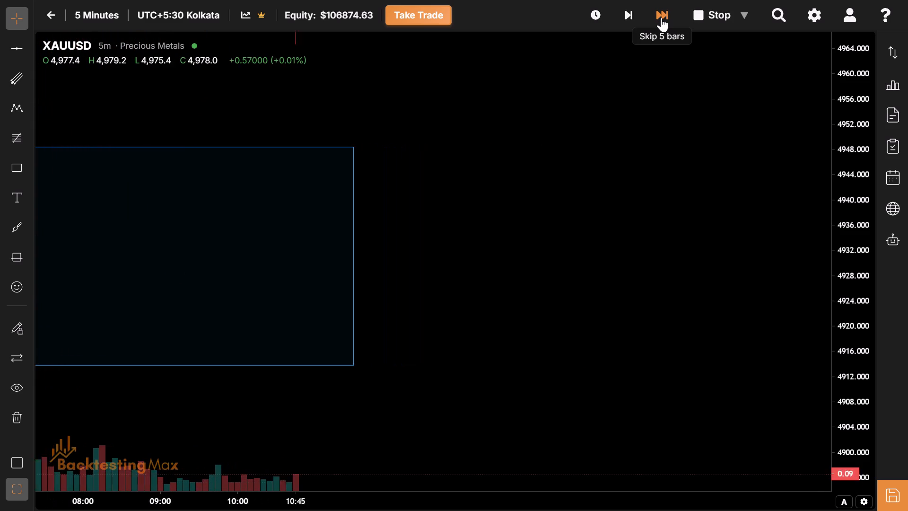
pyautogui.click(661, 18)
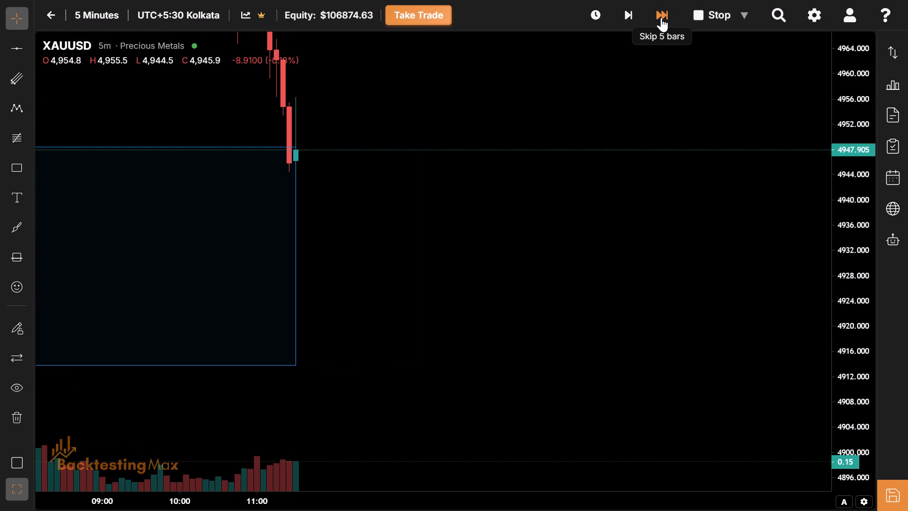
# Raise the Asian session box's top edge to the session high at about 4997.
pyautogui.moveTo(448, 149); pyautogui.dragTo(841, 254)
pyautogui.moveTo(360, 157); pyautogui.dragTo(323, 310)
pyautogui.moveTo(372, 314); pyautogui.dragTo(371, 349)
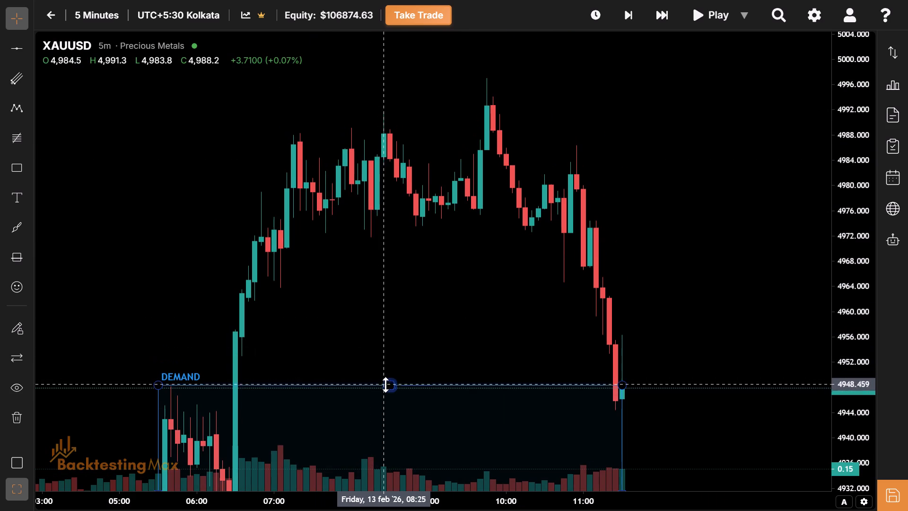
pyautogui.click(390, 391)
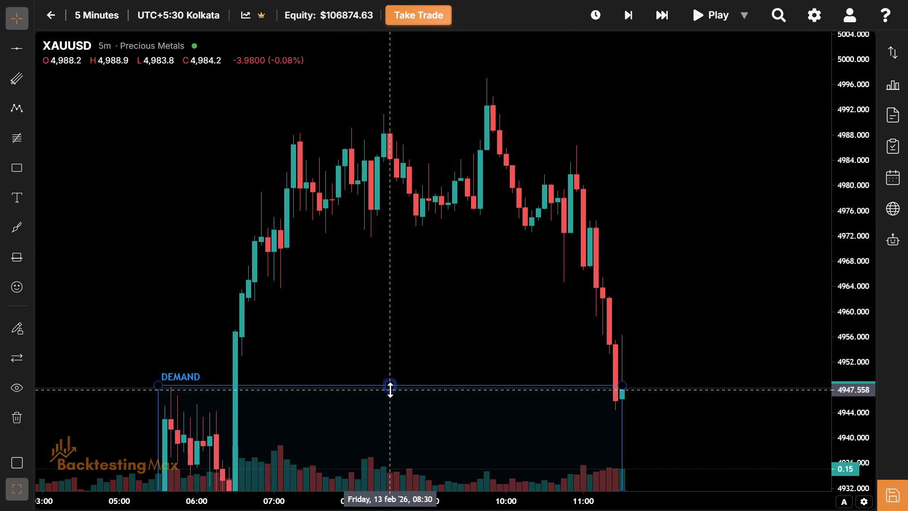
pyautogui.moveTo(392, 383); pyautogui.dragTo(320, 79)
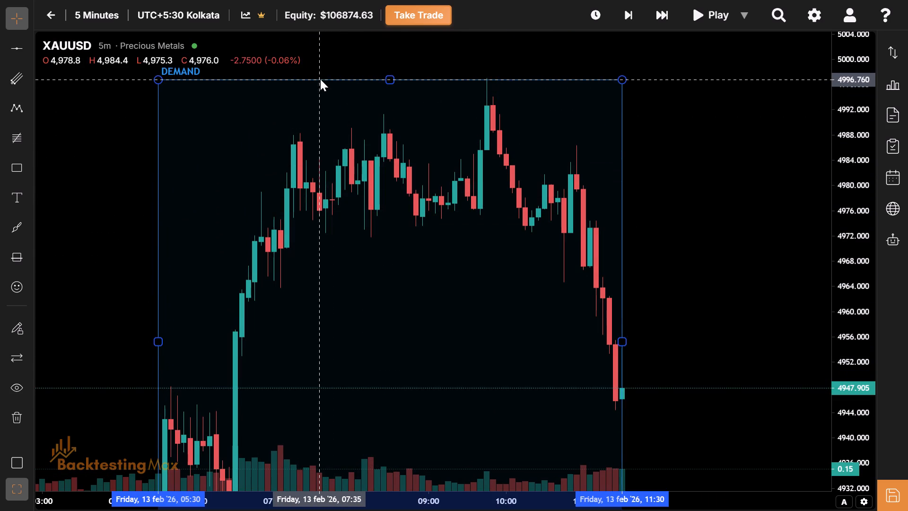
pyautogui.moveTo(320, 79); pyautogui.dragTo(341, 78)
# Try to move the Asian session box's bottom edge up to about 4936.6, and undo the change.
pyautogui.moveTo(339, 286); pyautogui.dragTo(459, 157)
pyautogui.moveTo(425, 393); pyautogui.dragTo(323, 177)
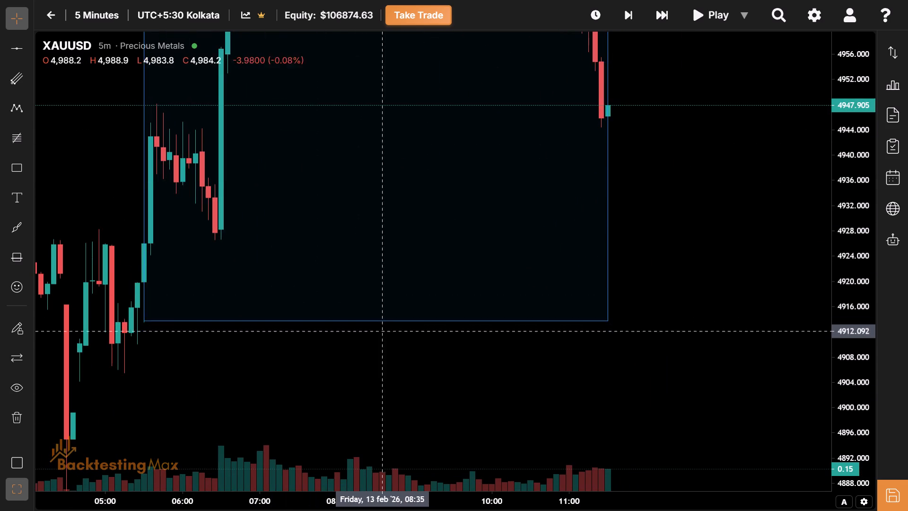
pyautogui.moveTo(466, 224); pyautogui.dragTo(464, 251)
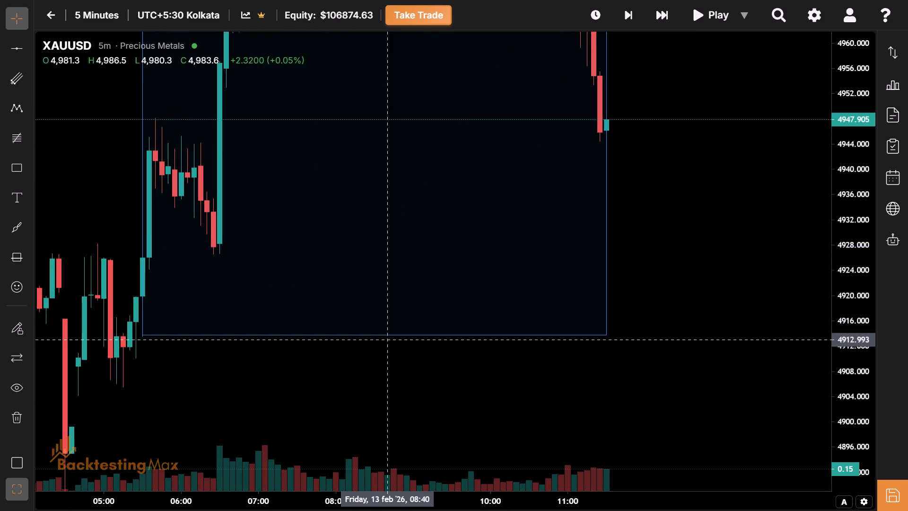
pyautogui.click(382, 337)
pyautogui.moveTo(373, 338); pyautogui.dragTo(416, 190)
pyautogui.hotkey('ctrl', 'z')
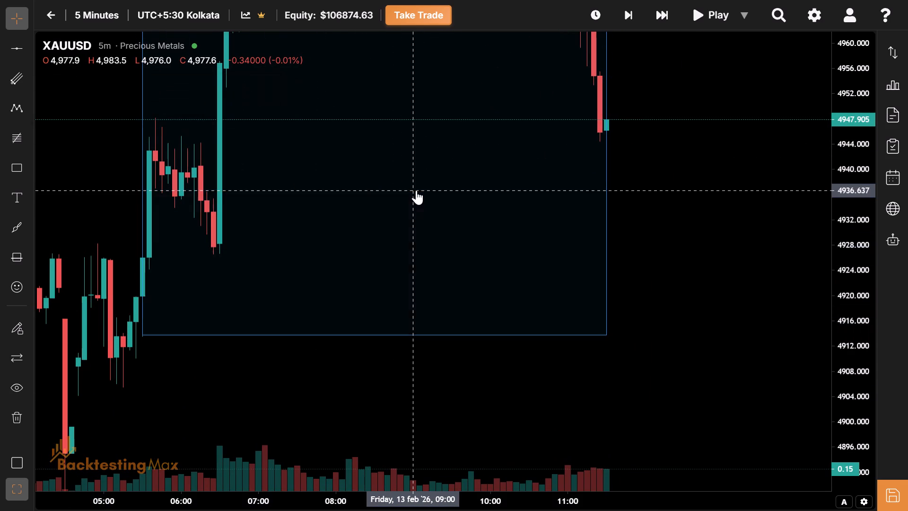
# Advance the replay to 12:50 on 13 February with a one-bar skip followed by five-bar skips.
pyautogui.moveTo(395, 202); pyautogui.dragTo(326, 403)
pyautogui.moveTo(594, 358); pyautogui.dragTo(496, 372)
pyautogui.click(636, 9)
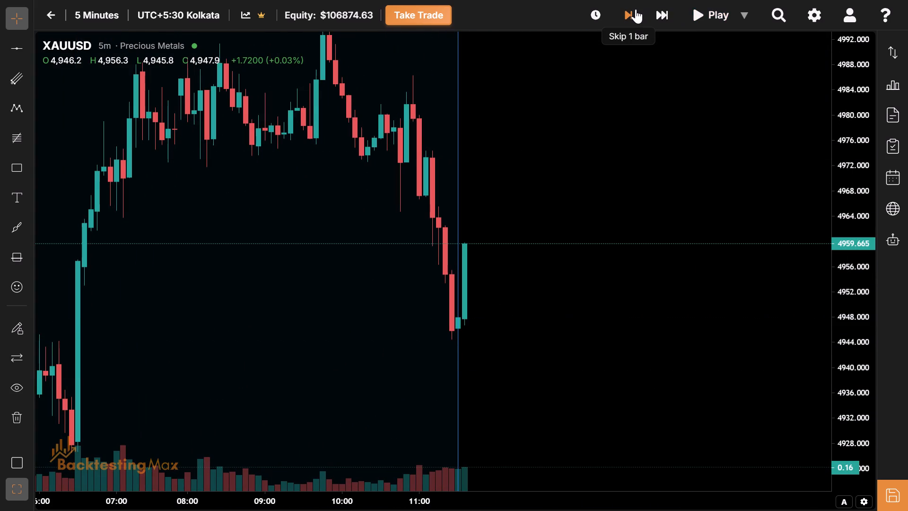
pyautogui.moveTo(559, 154); pyautogui.dragTo(613, 259)
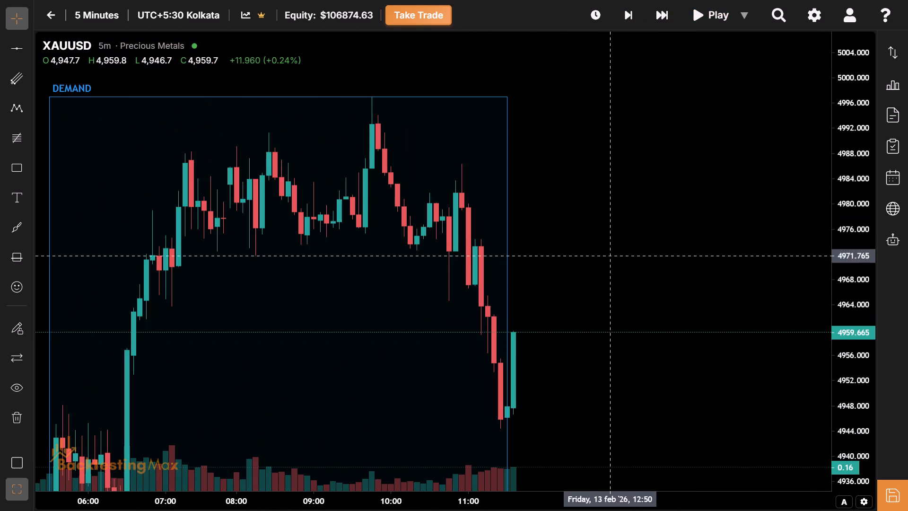
pyautogui.click(654, 20)
pyautogui.click(654, 20)
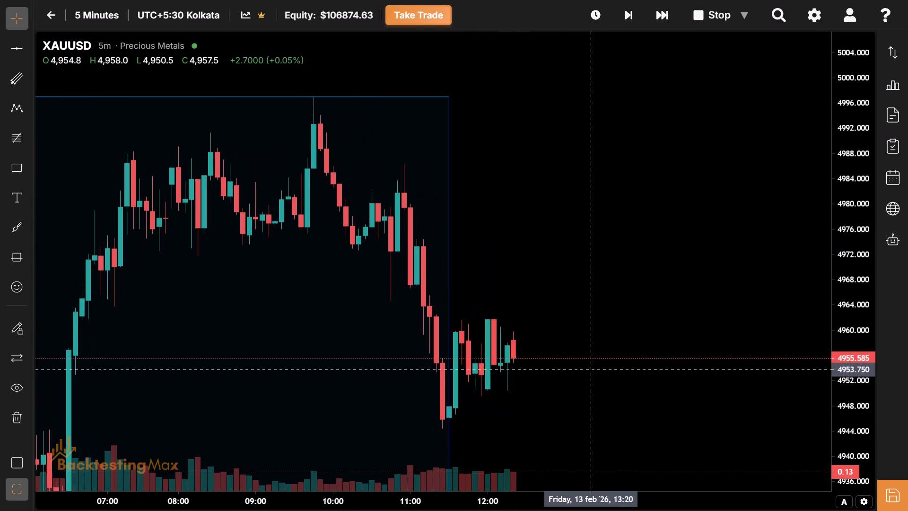
pyautogui.moveTo(593, 370); pyautogui.dragTo(543, 359)
pyautogui.click(655, 14)
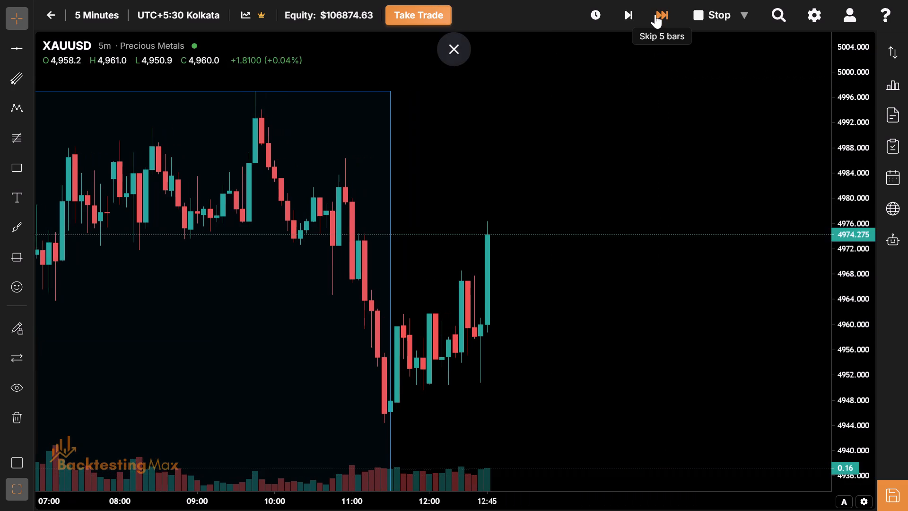
pyautogui.moveTo(482, 364); pyautogui.dragTo(424, 352)
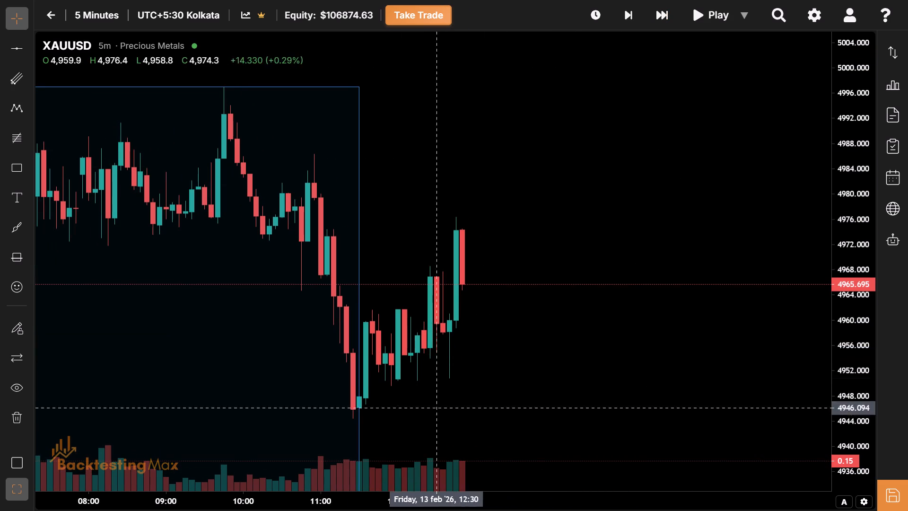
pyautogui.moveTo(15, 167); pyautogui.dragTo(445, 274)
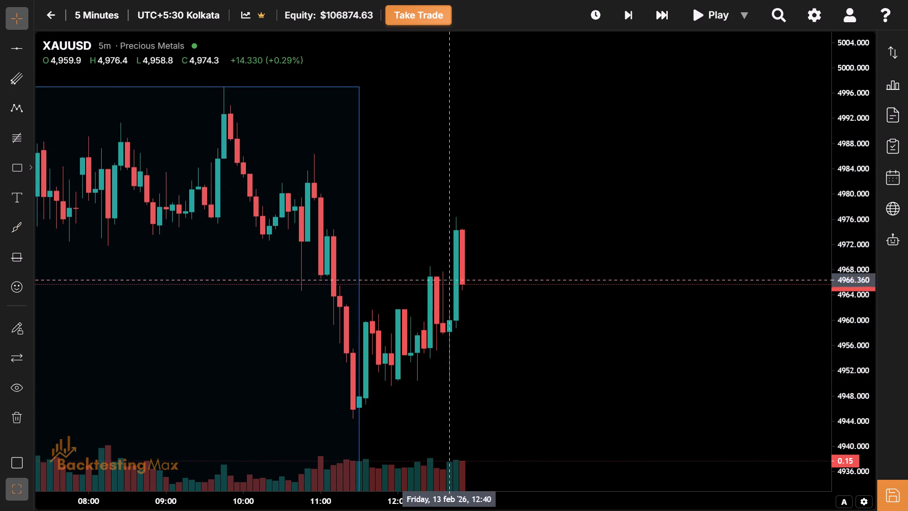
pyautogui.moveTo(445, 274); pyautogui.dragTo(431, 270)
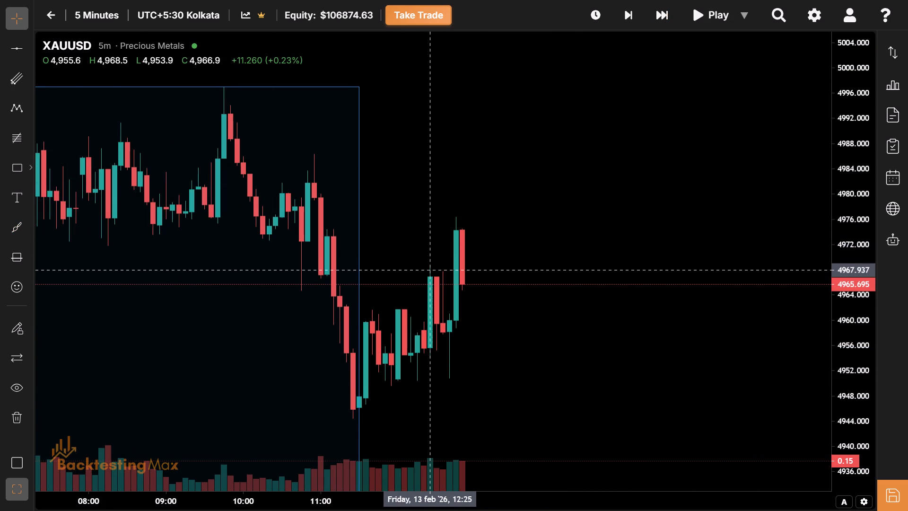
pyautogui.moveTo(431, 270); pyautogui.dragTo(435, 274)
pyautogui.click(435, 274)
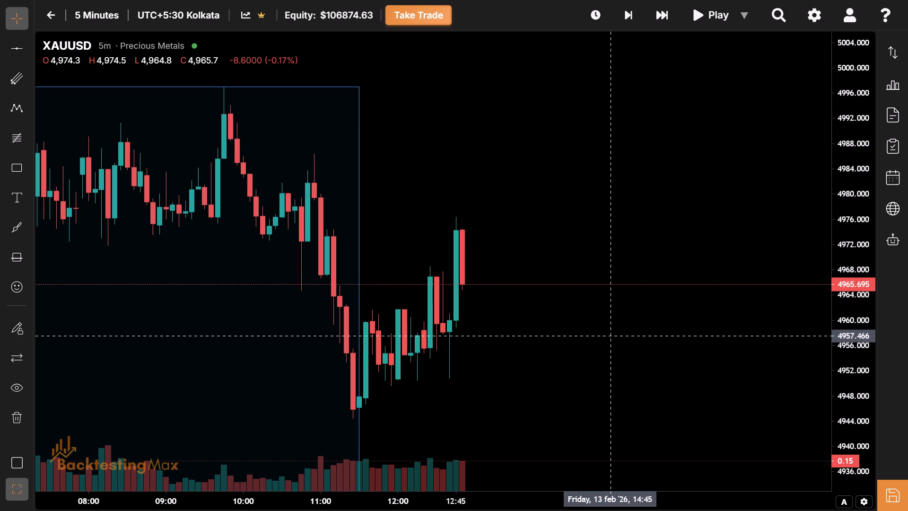
# Draw a rectangle from 12:30 to 16:30 on 13 February, spanning about 4967.0 down to 4946.4.
pyautogui.click(11, 171)
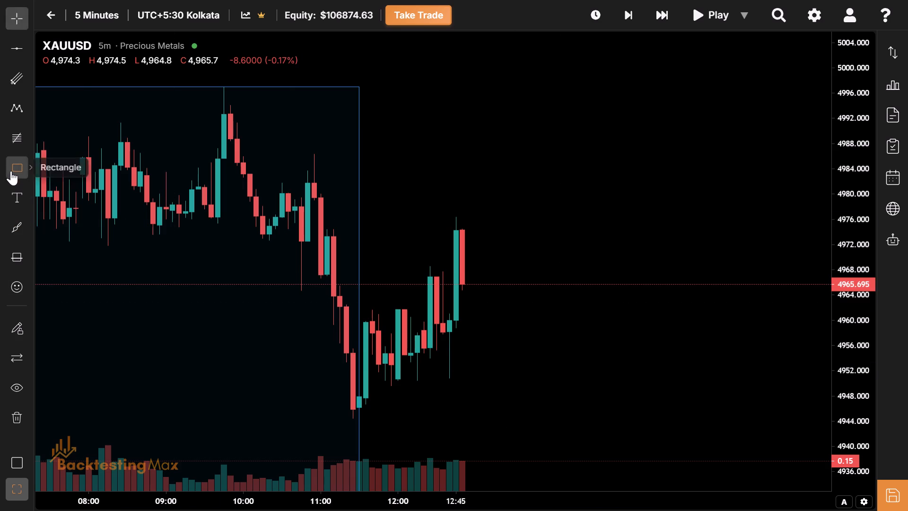
pyautogui.moveTo(436, 276); pyautogui.dragTo(637, 383)
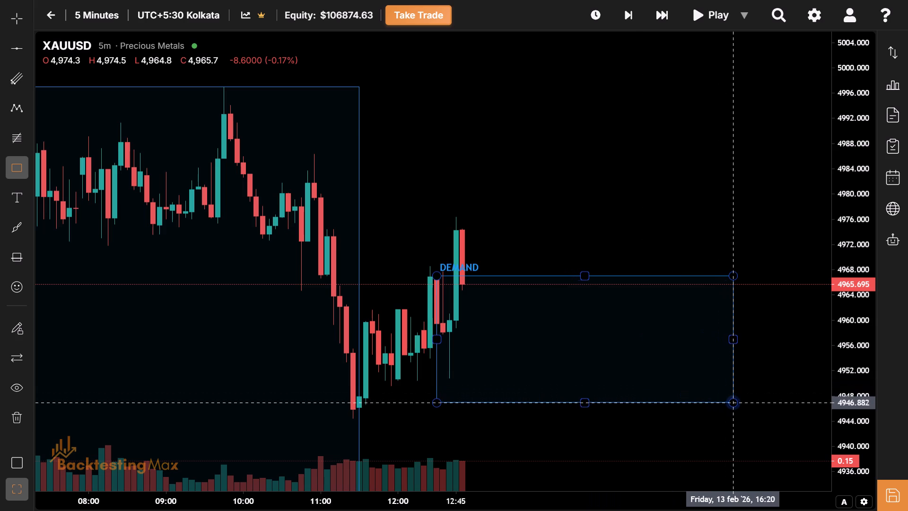
pyautogui.click(747, 405)
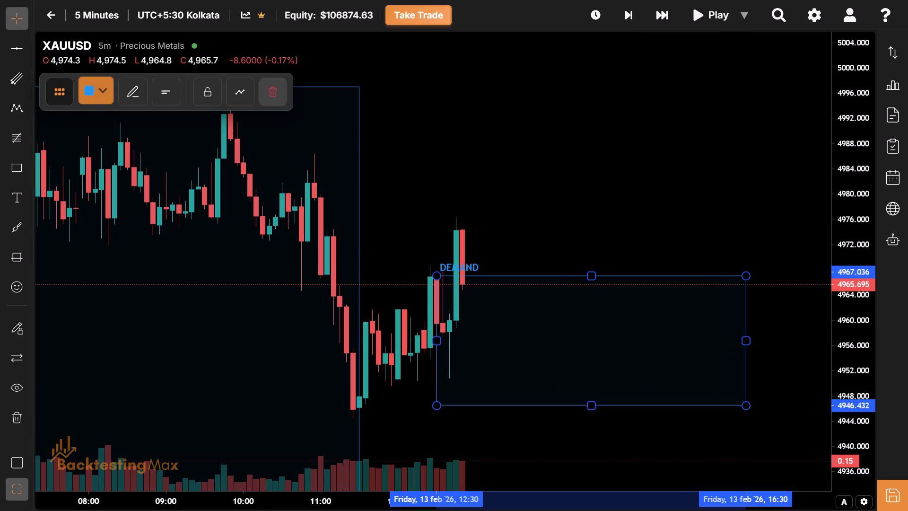
# Apply the London Session template to the new rectangle.
pyautogui.click(96, 94)
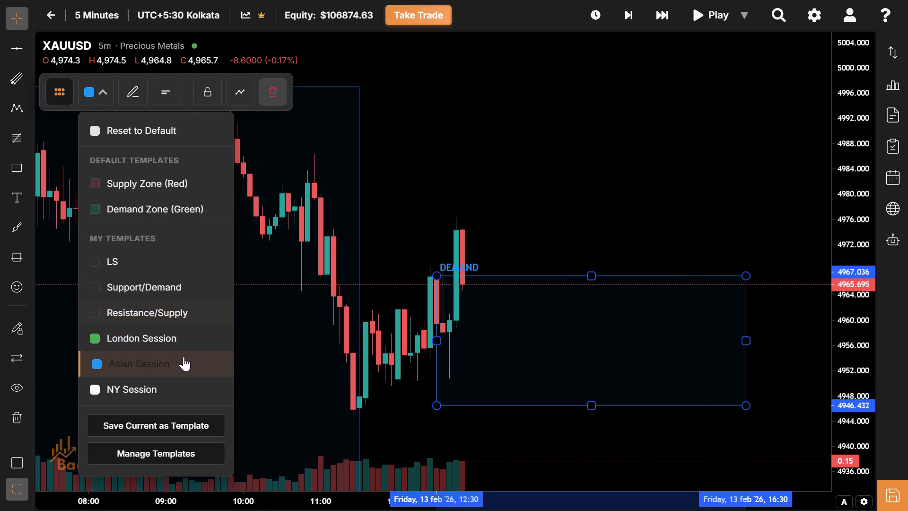
pyautogui.click(195, 342)
# Fit the London session box to the price range, with its top at about 4976.4 and bottom at about 4950.6.
pyautogui.moveTo(547, 323); pyautogui.dragTo(454, 356)
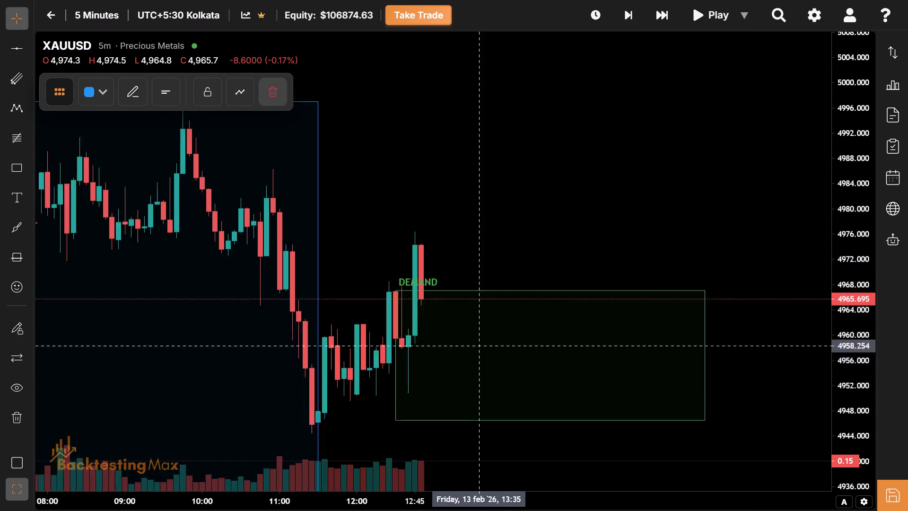
pyautogui.moveTo(454, 356); pyautogui.dragTo(370, 379)
pyautogui.moveTo(435, 321); pyautogui.dragTo(445, 274)
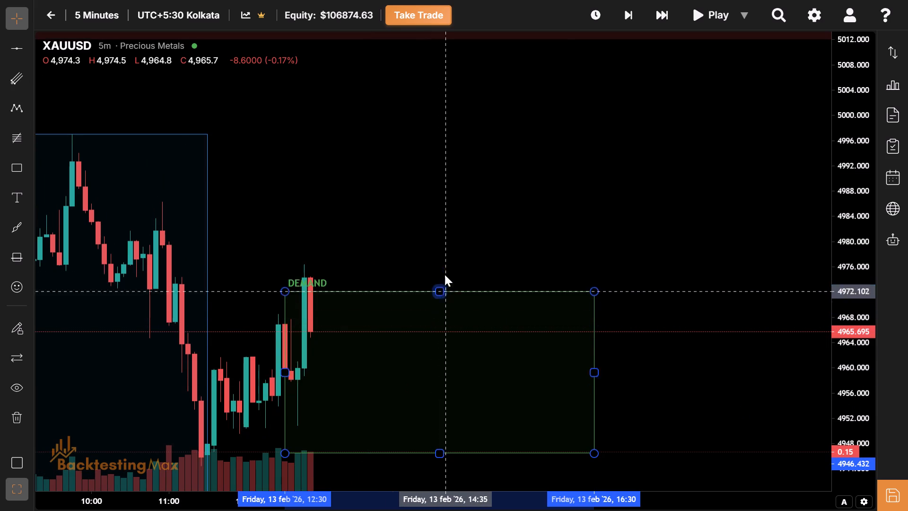
pyautogui.moveTo(445, 274); pyautogui.dragTo(446, 264)
pyautogui.moveTo(442, 339); pyautogui.dragTo(504, 265)
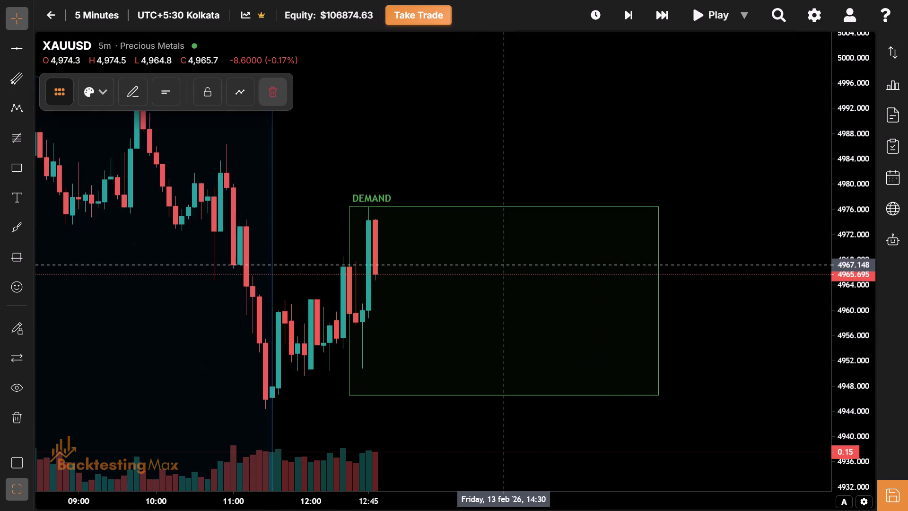
pyautogui.click(488, 296)
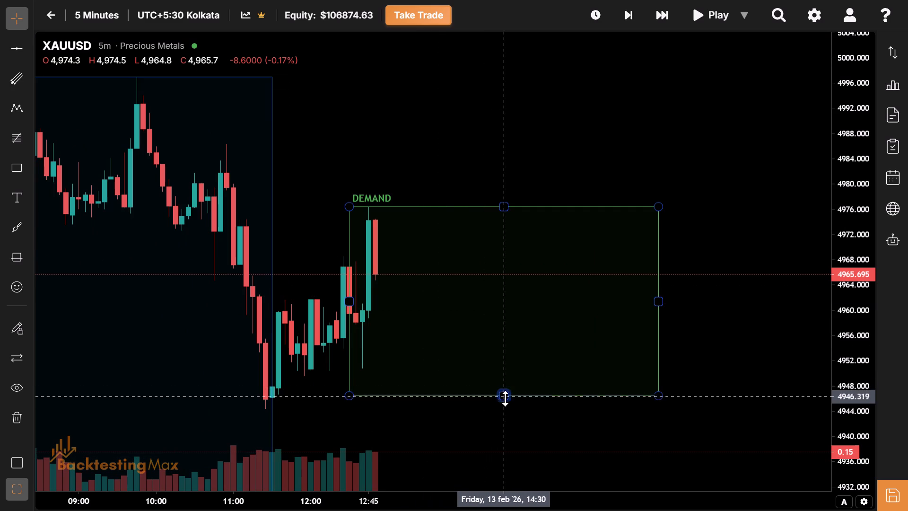
pyautogui.moveTo(505, 400); pyautogui.dragTo(502, 370)
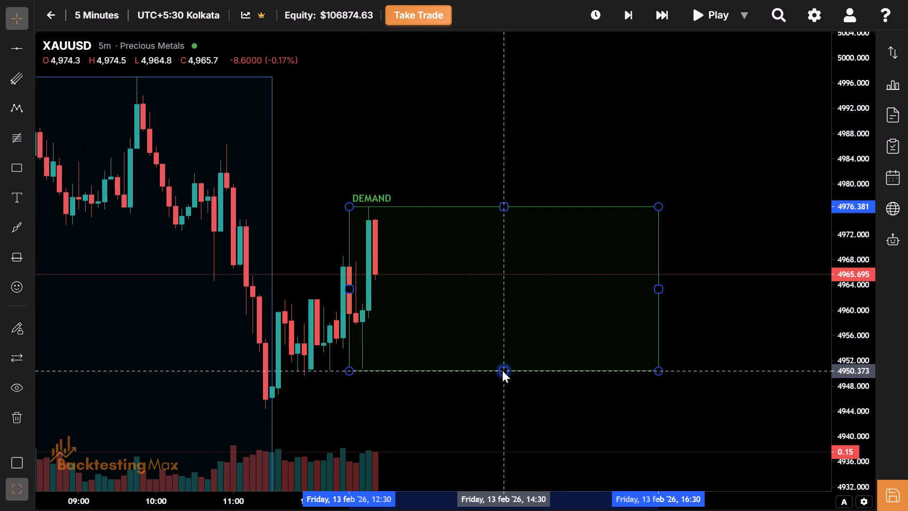
pyautogui.moveTo(502, 370); pyautogui.dragTo(502, 369)
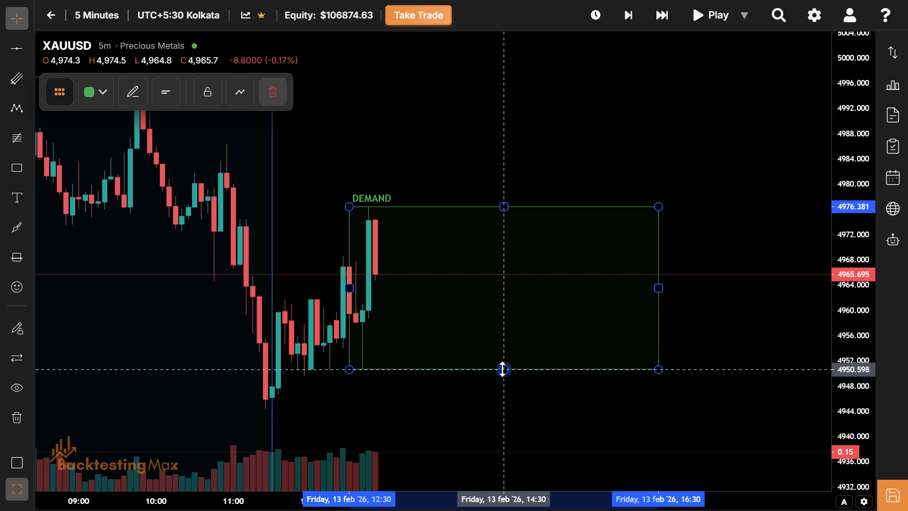
pyautogui.doubleClick(441, 199)
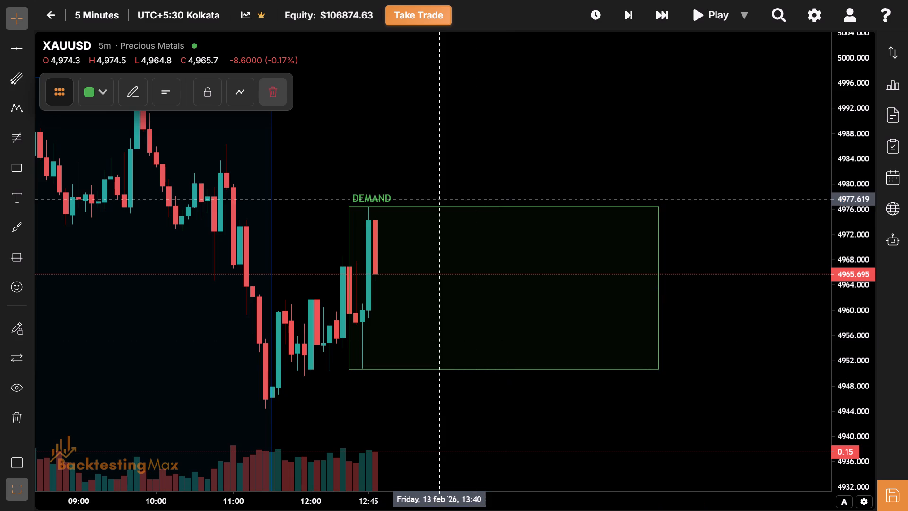
# Advance the replay to 14:30 on 13 February in five-bar skips.
pyautogui.moveTo(427, 199); pyautogui.dragTo(434, 206)
pyautogui.click(659, 14)
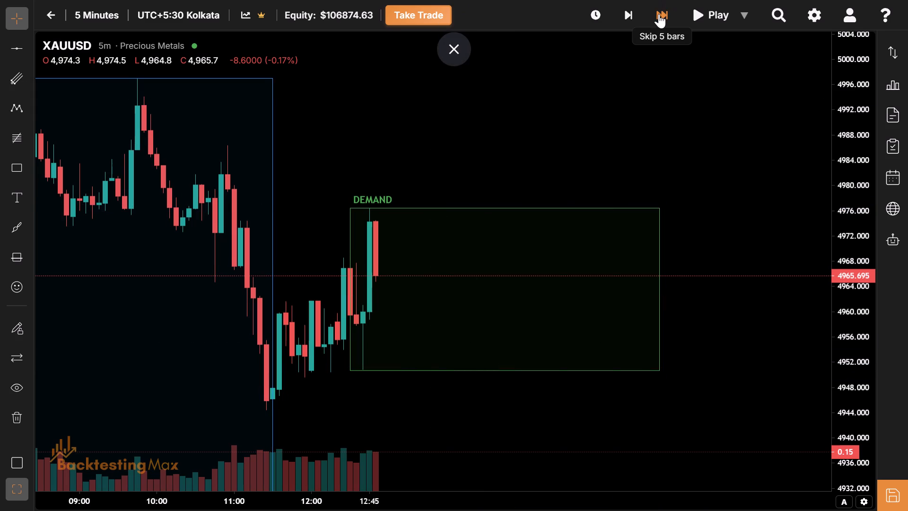
pyautogui.click(659, 14)
pyautogui.click(659, 14)
pyautogui.moveTo(542, 88); pyautogui.dragTo(580, 165)
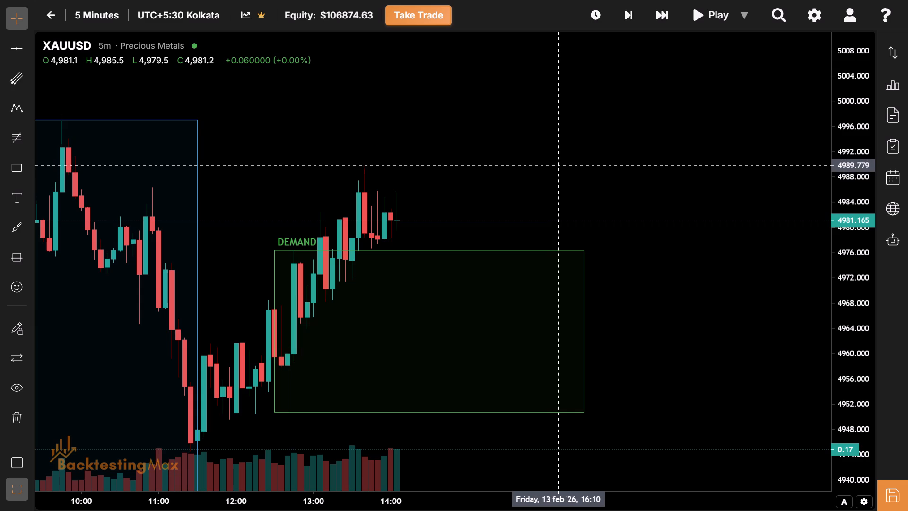
pyautogui.click(664, 24)
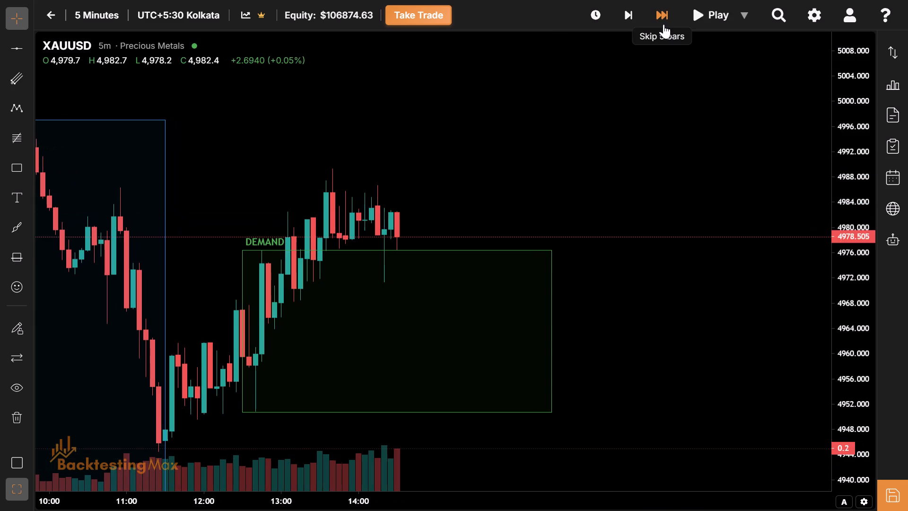
# Advance the replay by five bars and raise the top of the London session box to about 4989.4.
pyautogui.click(664, 24)
pyautogui.moveTo(425, 198); pyautogui.dragTo(467, 197)
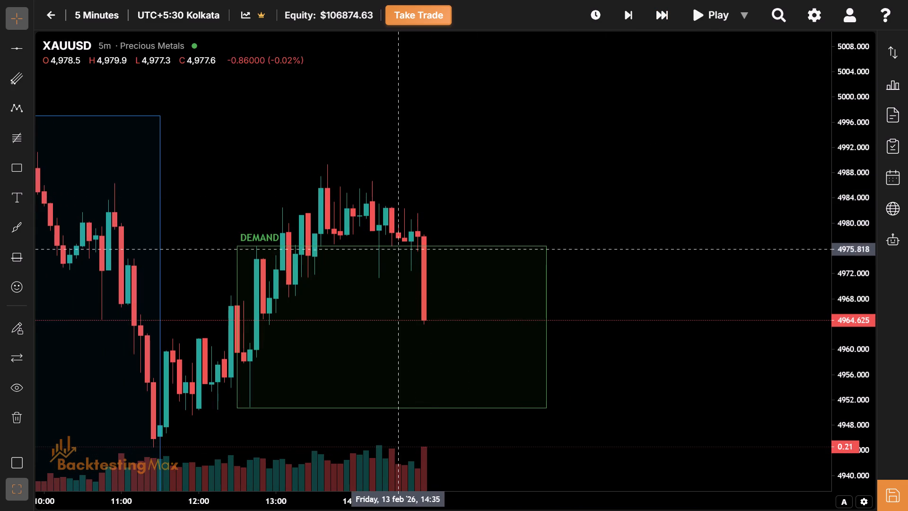
pyautogui.moveTo(394, 243); pyautogui.dragTo(432, 163)
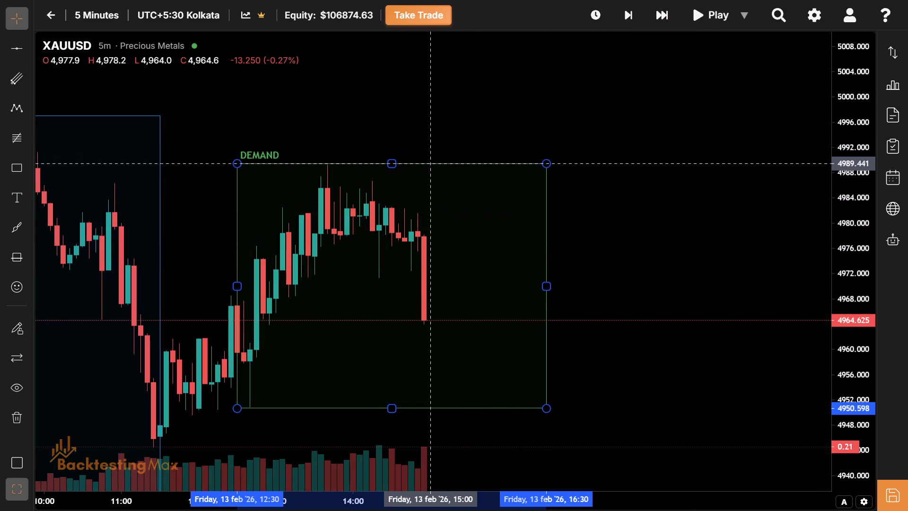
pyautogui.click(284, 409)
pyautogui.moveTo(311, 366); pyautogui.dragTo(361, 346)
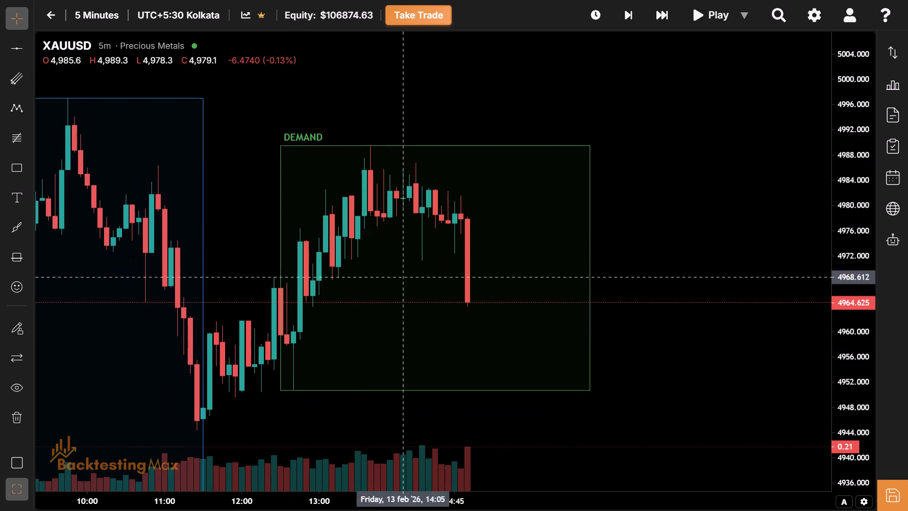
# Advance the replay to 17:00 on 13 February in five-bar skips.
pyautogui.click(656, 14)
pyautogui.click(656, 14)
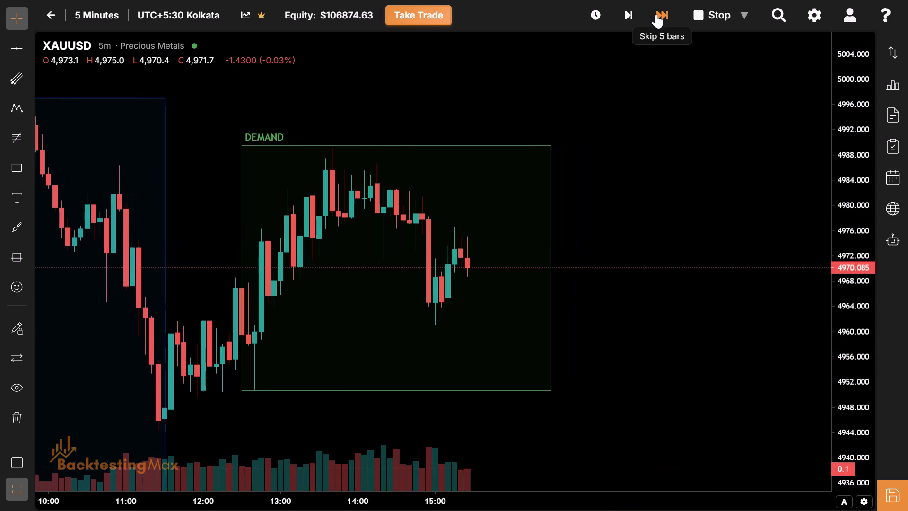
pyautogui.click(656, 14)
pyautogui.click(656, 14)
pyautogui.click(656, 14)
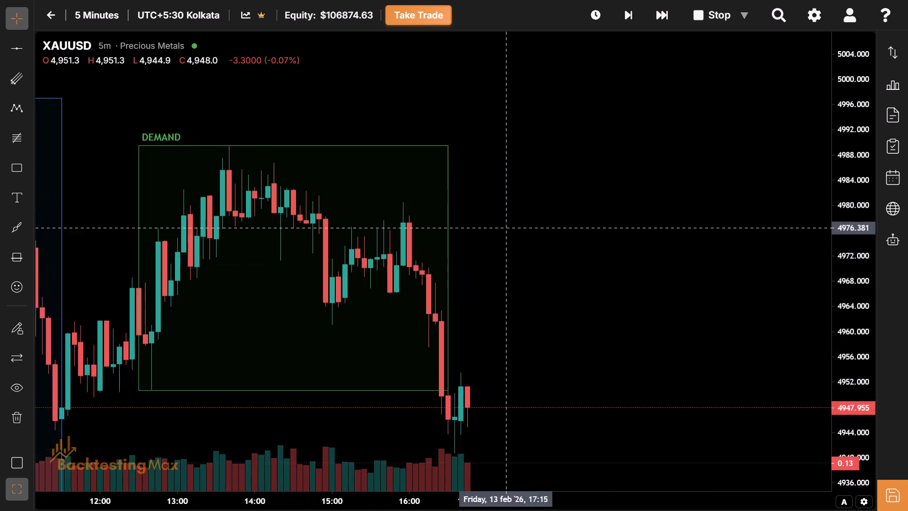
# Lower the bottom of the London session box to about 4944.
pyautogui.moveTo(309, 350); pyautogui.dragTo(494, 188)
pyautogui.moveTo(395, 312); pyautogui.dragTo(373, 344)
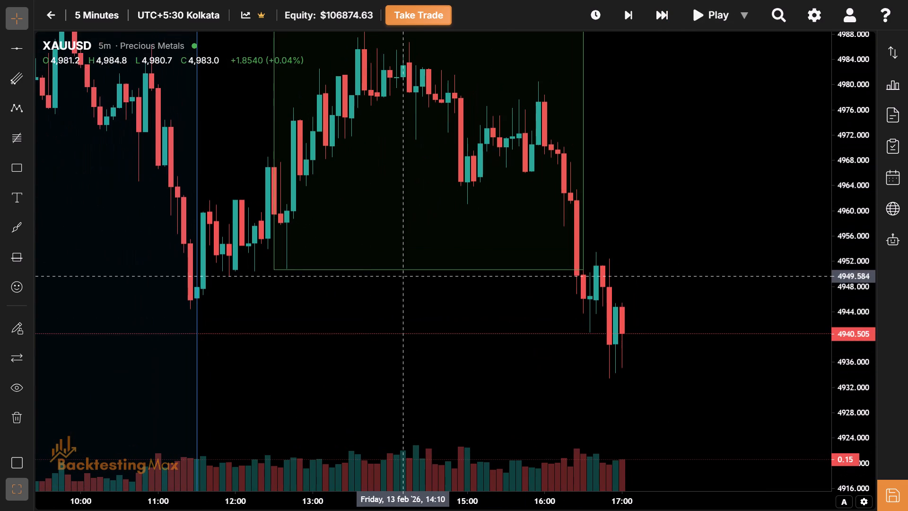
pyautogui.moveTo(425, 268); pyautogui.dragTo(427, 297)
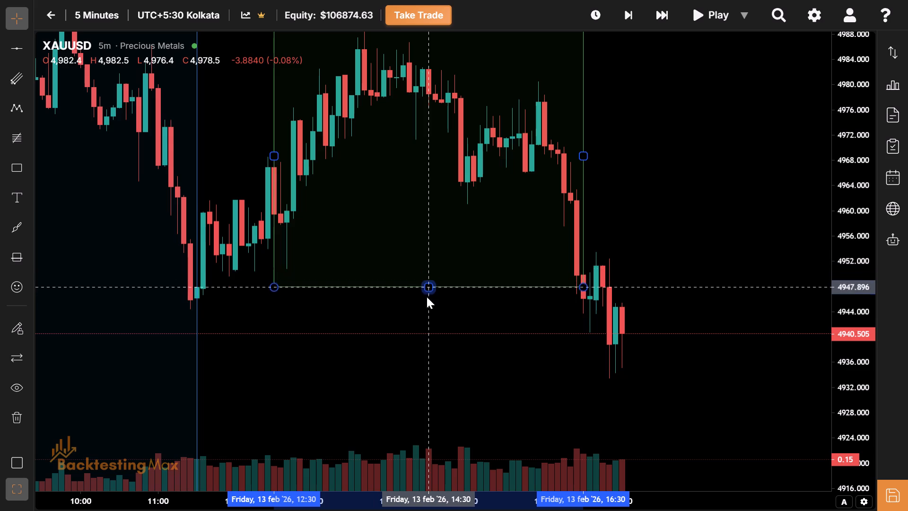
pyautogui.moveTo(427, 297); pyautogui.dragTo(432, 313)
# Examine the price action before the London session, back to the Asian session lows and the demand zone below them.
pyautogui.moveTo(428, 378); pyautogui.dragTo(576, 350)
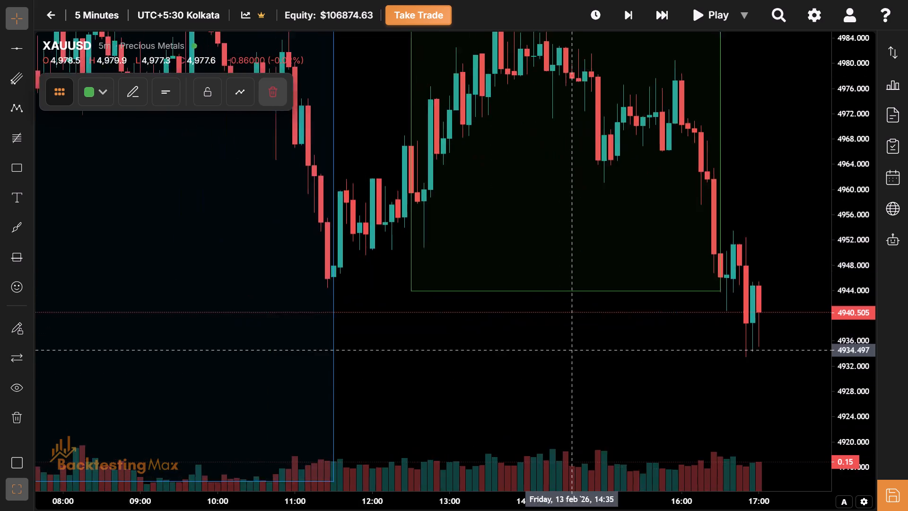
pyautogui.moveTo(576, 350); pyautogui.dragTo(688, 286)
pyautogui.moveTo(673, 301); pyautogui.dragTo(878, 248)
pyautogui.moveTo(500, 341); pyautogui.dragTo(876, 216)
pyautogui.moveTo(640, 374); pyautogui.dragTo(372, 432)
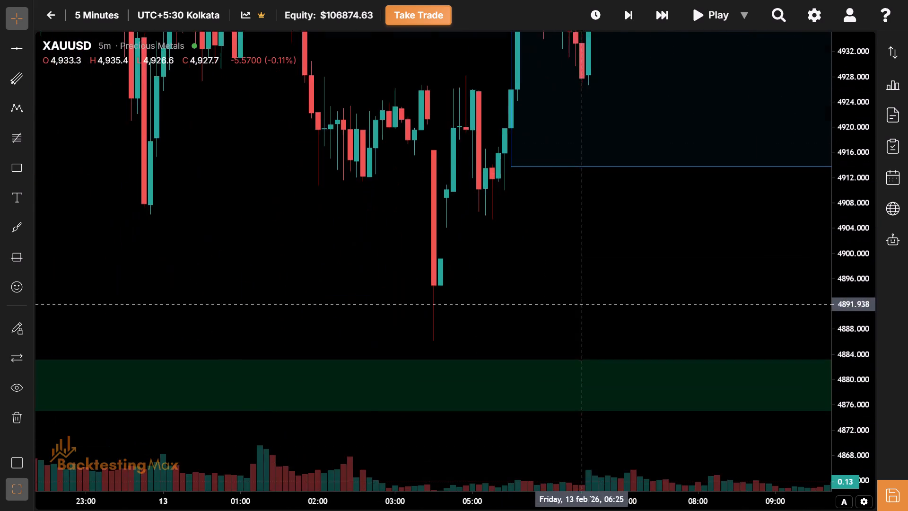
pyautogui.moveTo(372, 432); pyautogui.dragTo(176, 510)
pyautogui.moveTo(421, 211); pyautogui.dragTo(219, 441)
pyautogui.moveTo(652, 164); pyautogui.dragTo(455, 255)
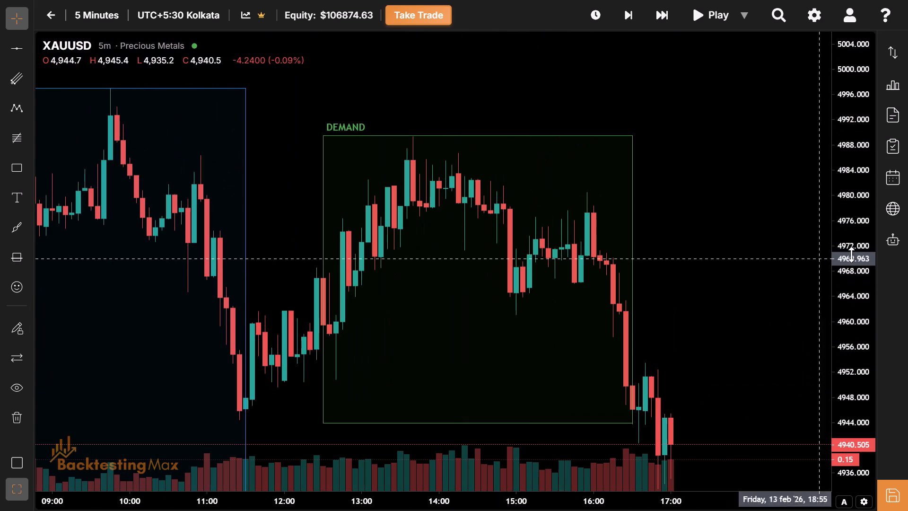
pyautogui.moveTo(768, 297); pyautogui.dragTo(547, 118)
pyautogui.moveTo(560, 261); pyautogui.dragTo(557, 266)
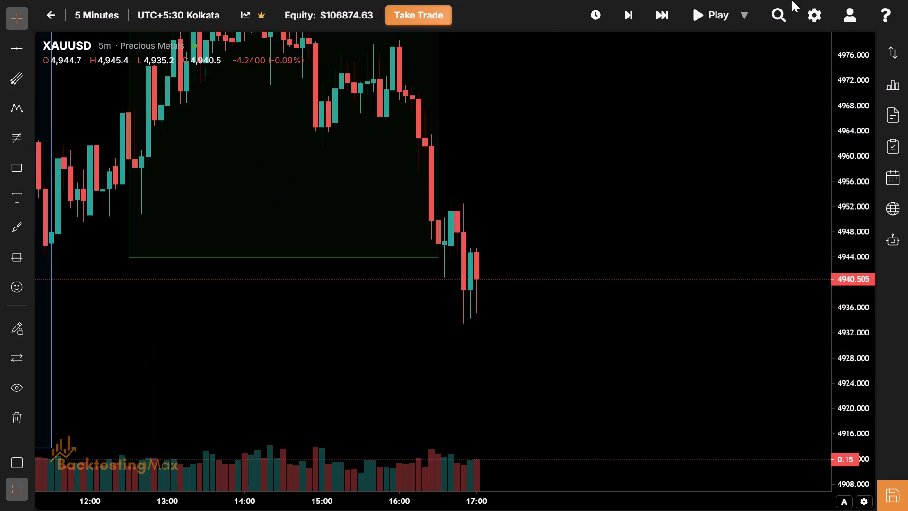
# Advance the replay to 17:50 on 13 February in five-bar skips.
pyautogui.click(658, 14)
pyautogui.click(658, 14)
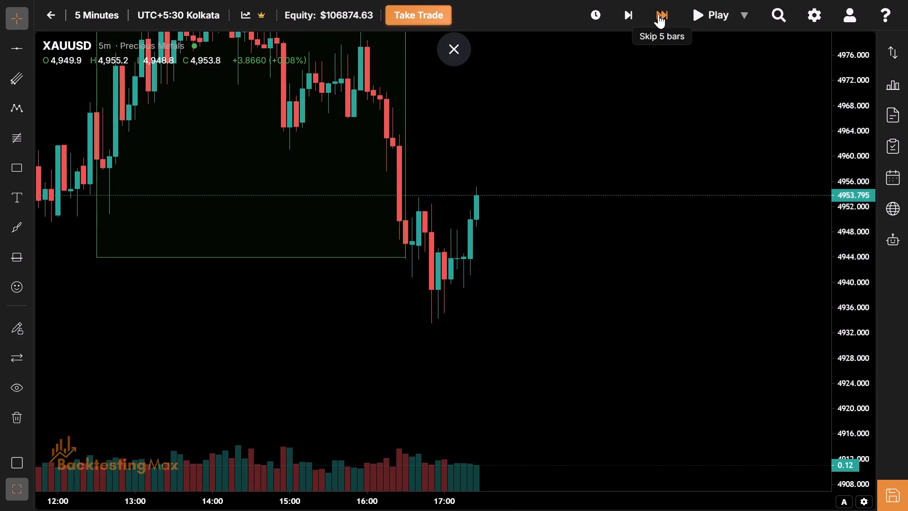
pyautogui.click(456, 240)
pyautogui.moveTo(523, 168); pyautogui.dragTo(401, 332)
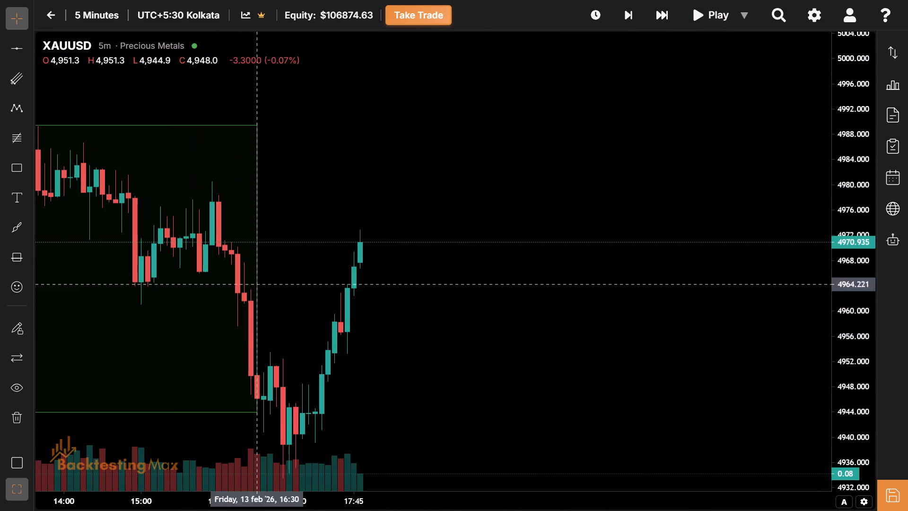
# Draw a rectangle from 17:30 to 21:30 on 13 February, spanning about 4959.3 down to 4948.7.
pyautogui.click(14, 169)
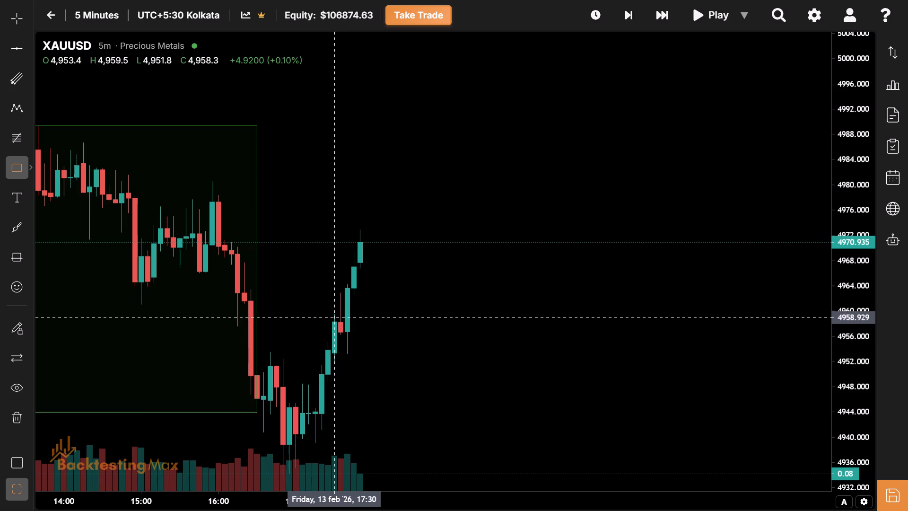
pyautogui.click(334, 315)
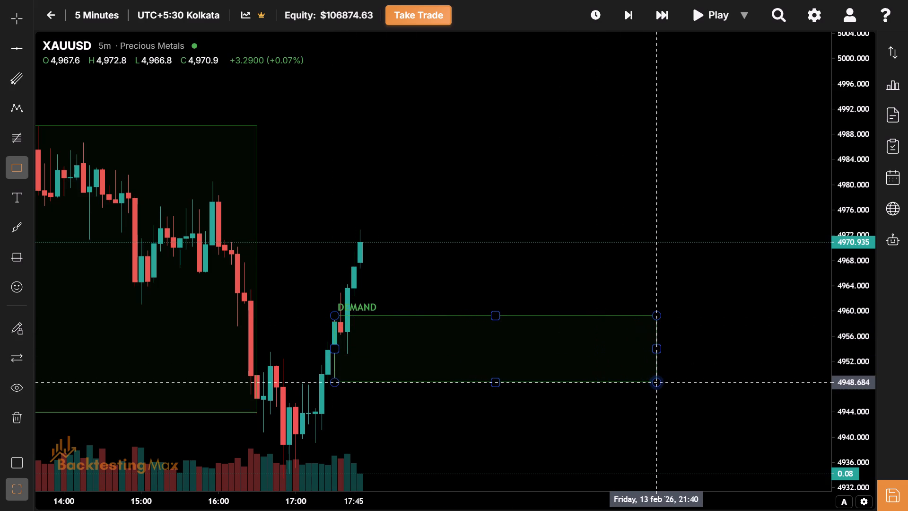
pyautogui.click(645, 382)
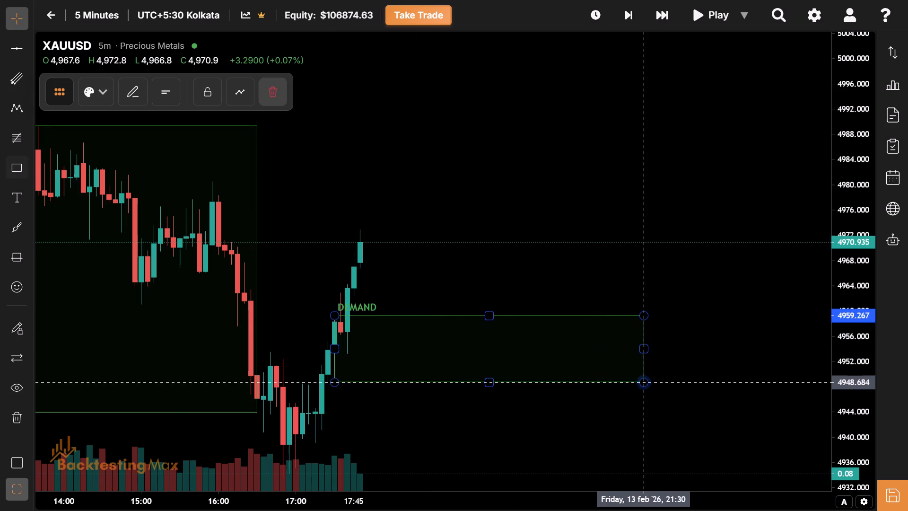
# Apply the NY Session template to the new rectangle.
pyautogui.click(103, 95)
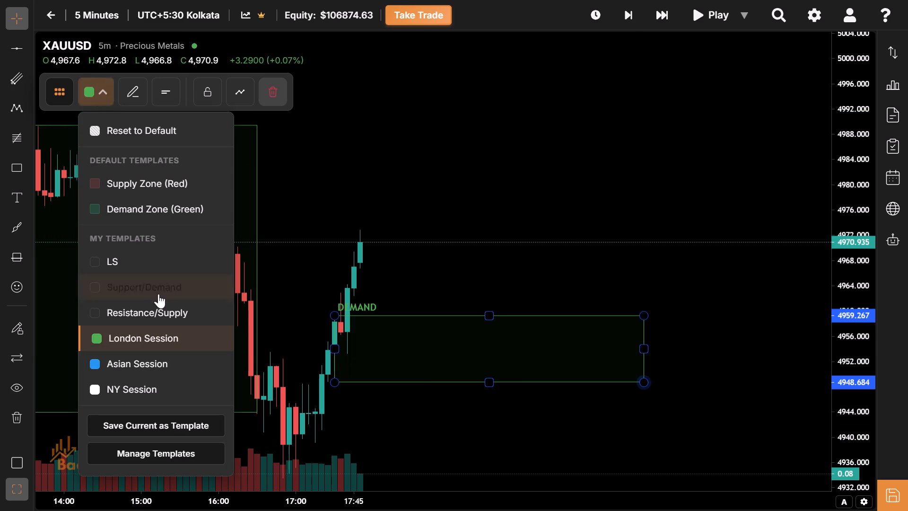
pyautogui.click(165, 366)
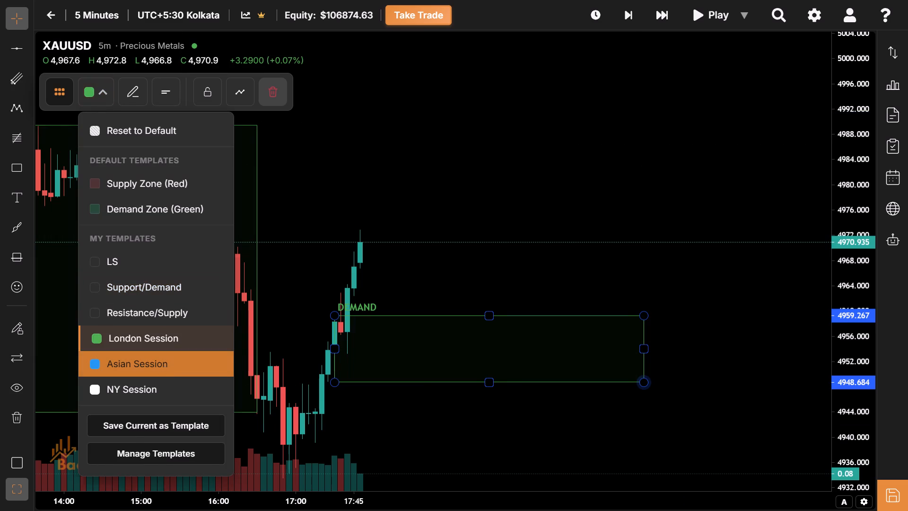
pyautogui.click(109, 95)
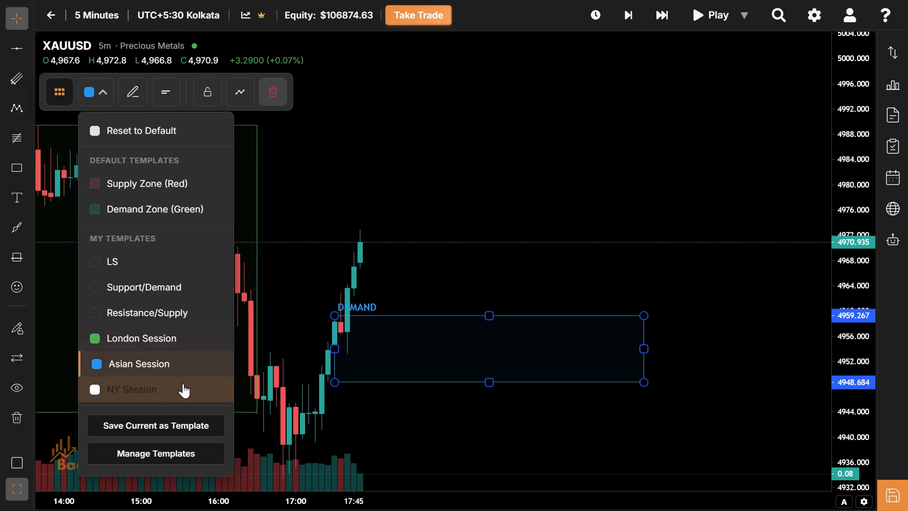
pyautogui.click(183, 386)
# Raise the top of the New York session box to about 4973, at the latest candle's high.
pyautogui.moveTo(447, 350); pyautogui.dragTo(400, 264)
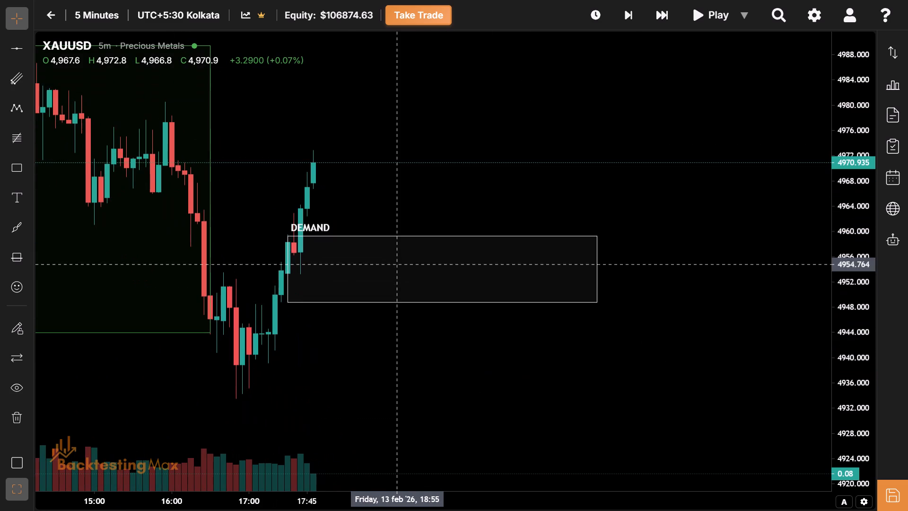
pyautogui.moveTo(445, 234); pyautogui.dragTo(448, 161)
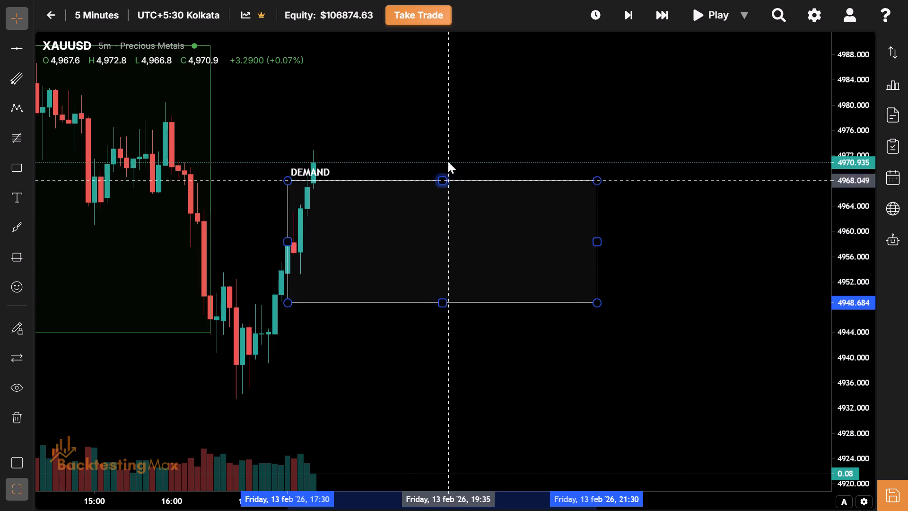
pyautogui.moveTo(448, 161); pyautogui.dragTo(448, 150)
pyautogui.click(416, 228)
pyautogui.moveTo(416, 228); pyautogui.dragTo(450, 250)
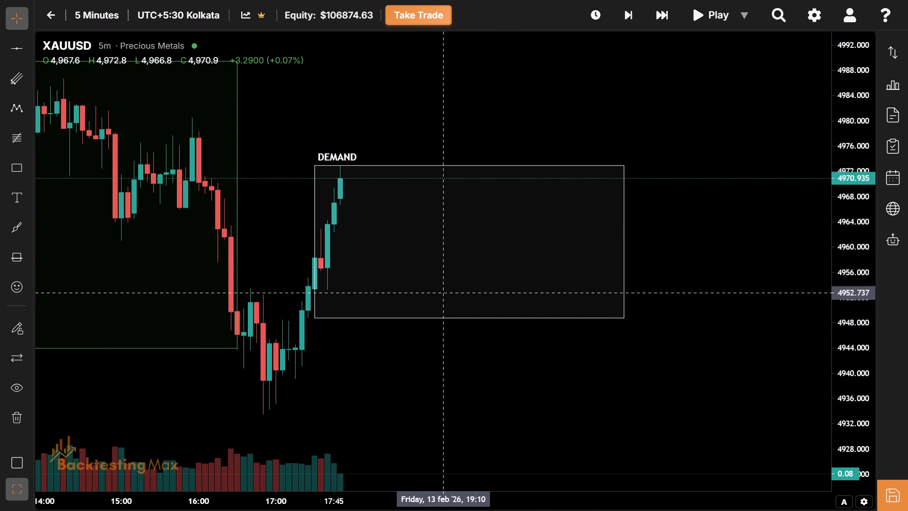
# Examine the 13 February price action across the London session box and into the start of the New York session box.
pyautogui.moveTo(442, 292); pyautogui.dragTo(466, 300)
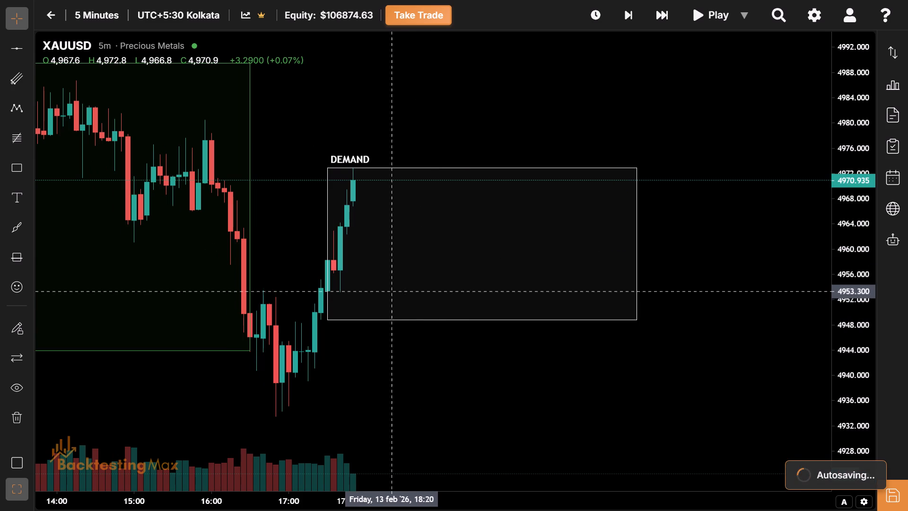
pyautogui.moveTo(395, 291); pyautogui.dragTo(642, 277)
pyautogui.moveTo(380, 435); pyautogui.dragTo(743, 390)
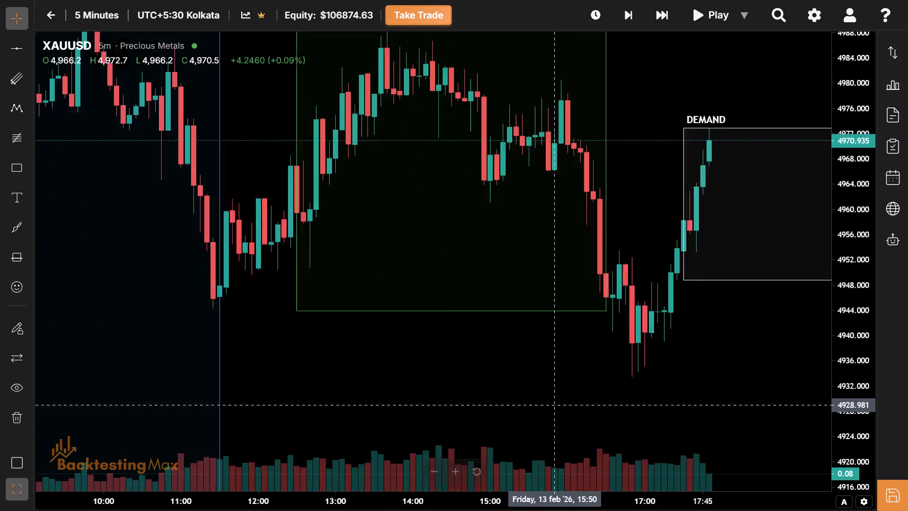
pyautogui.moveTo(743, 390); pyautogui.dragTo(431, 482)
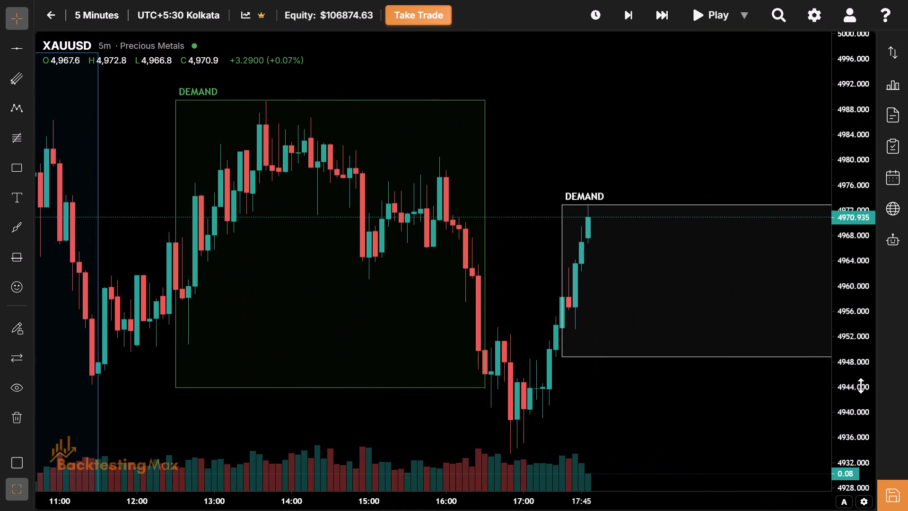
pyautogui.moveTo(852, 425); pyautogui.dragTo(843, 359)
pyautogui.moveTo(626, 269); pyautogui.dragTo(410, 230)
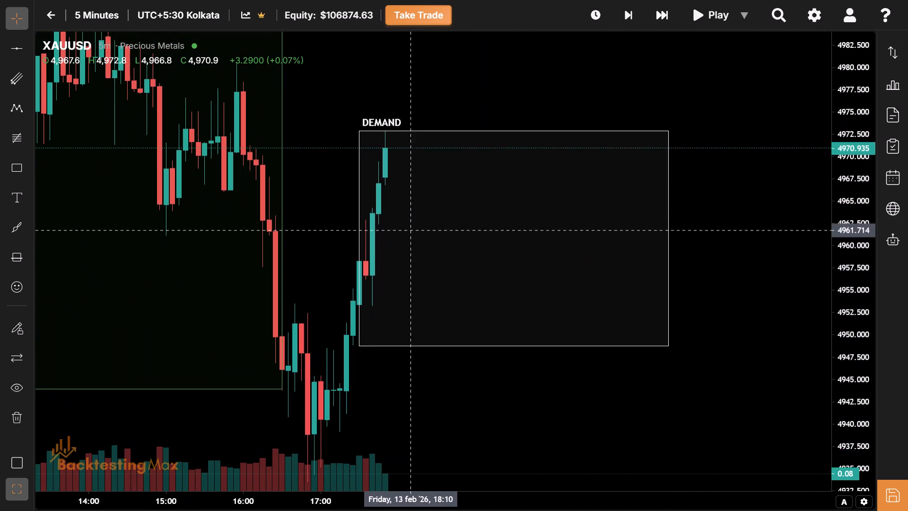
pyautogui.moveTo(486, 270); pyautogui.dragTo(420, 262)
pyautogui.moveTo(333, 279); pyautogui.dragTo(342, 225)
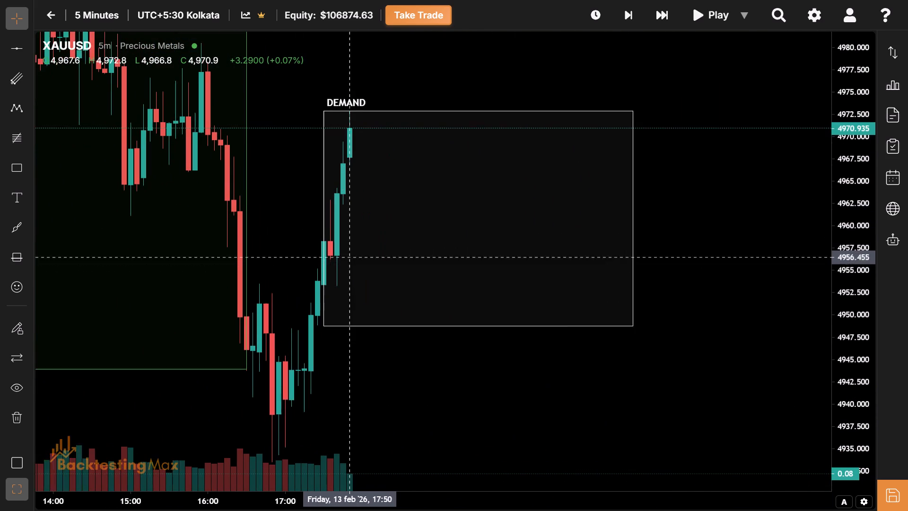
pyautogui.moveTo(342, 225); pyautogui.dragTo(324, 207)
pyautogui.moveTo(398, 206); pyautogui.dragTo(455, 203)
pyautogui.click(455, 203)
pyautogui.moveTo(455, 203); pyautogui.dragTo(455, 211)
pyautogui.moveTo(455, 211); pyautogui.dragTo(560, 205)
pyautogui.moveTo(506, 231); pyautogui.dragTo(500, 268)
pyautogui.moveTo(525, 243); pyautogui.dragTo(519, 246)
pyautogui.moveTo(519, 246); pyautogui.dragTo(517, 249)
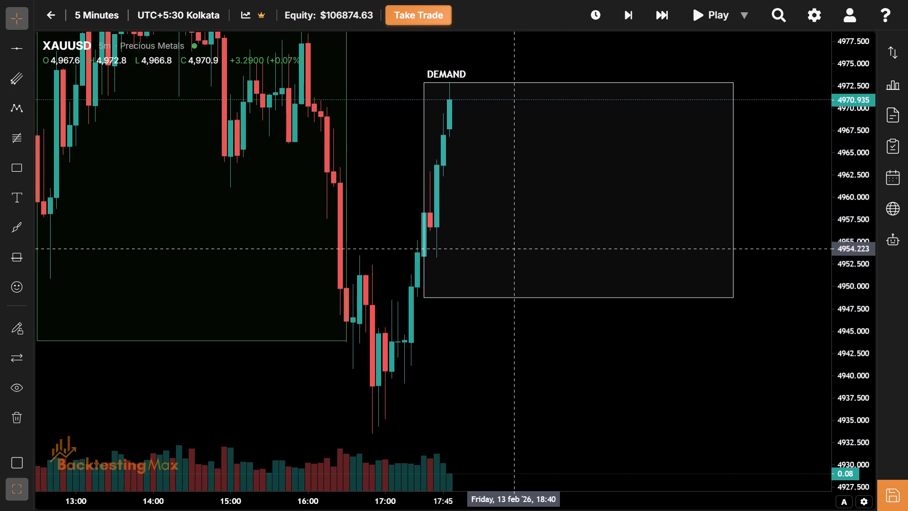
pyautogui.moveTo(517, 249); pyautogui.dragTo(512, 263)
pyautogui.moveTo(512, 263); pyautogui.dragTo(489, 302)
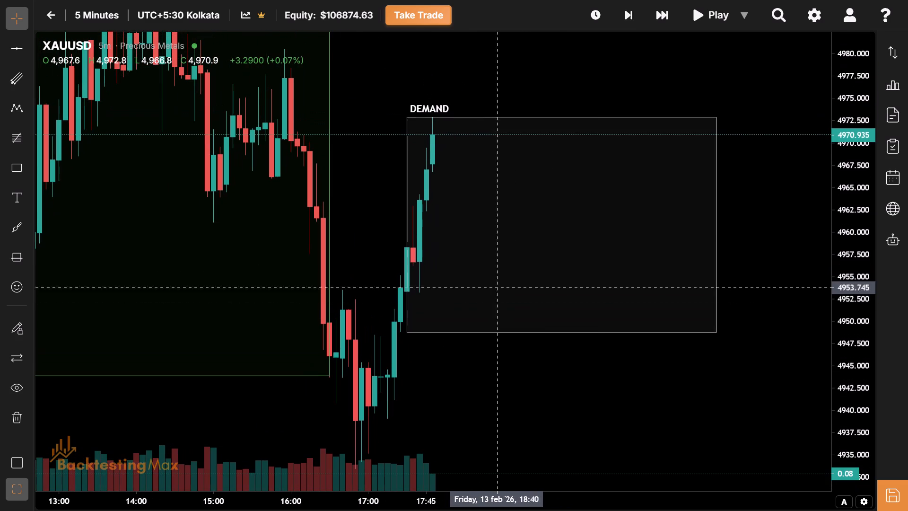
# Advance the replay by five bars and raise the top of the New York session box to about 4973.5.
pyautogui.click(669, 5)
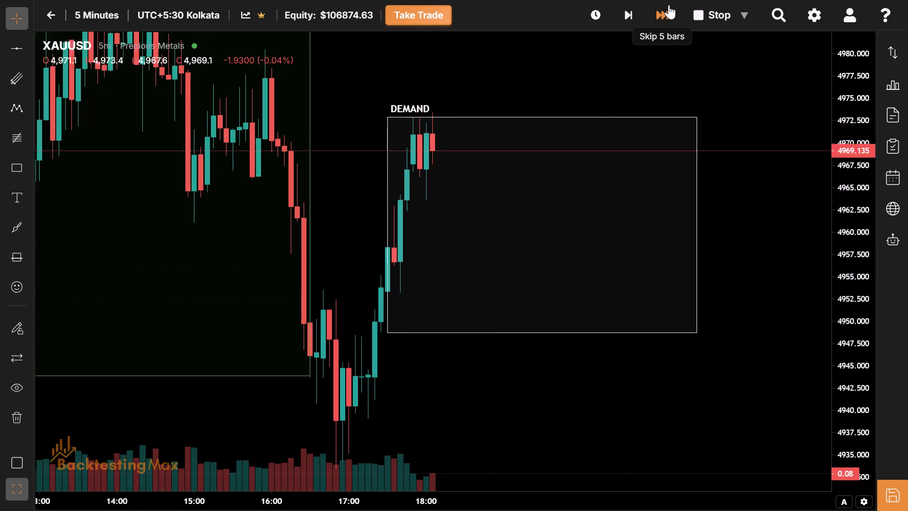
pyautogui.moveTo(558, 187); pyautogui.dragTo(553, 338)
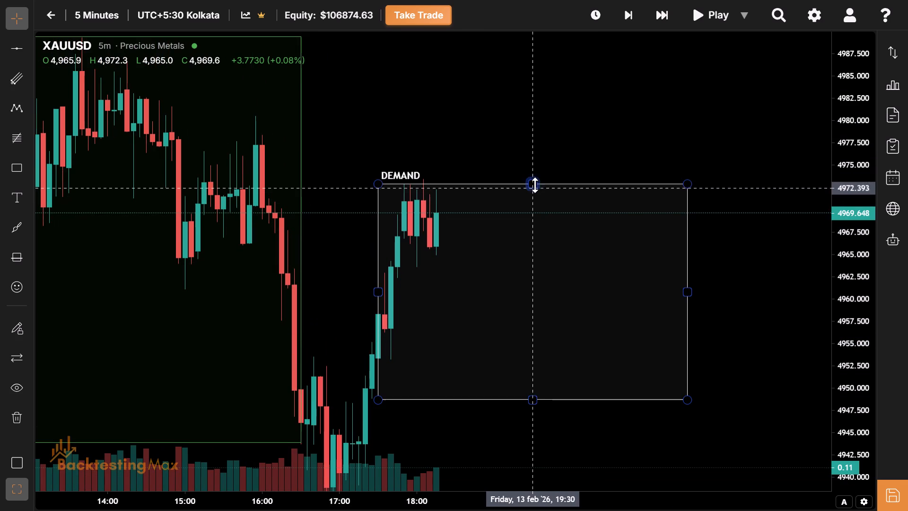
pyautogui.moveTo(533, 187); pyautogui.dragTo(659, 178)
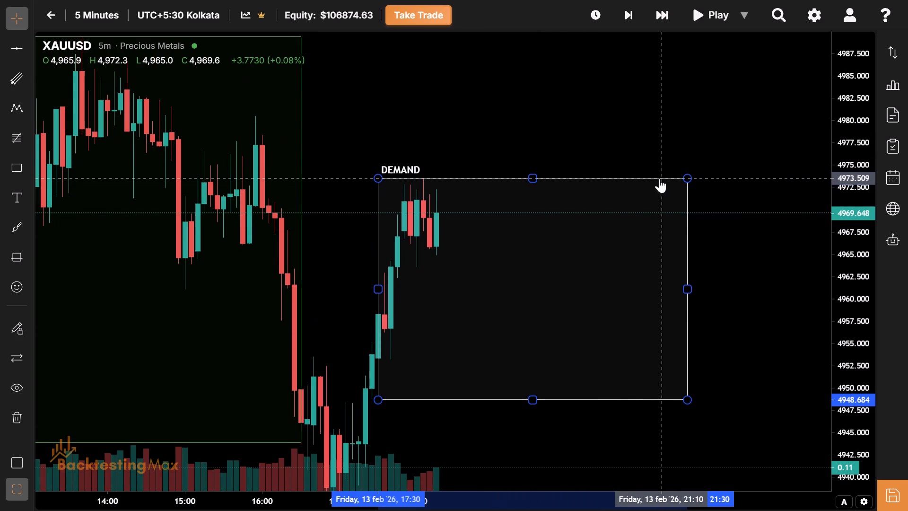
pyautogui.moveTo(617, 211); pyautogui.dragTo(711, 241)
# Advance the replay five bars to 18:40 and raise the top of the New York session box to about 4976.
pyautogui.click(664, 9)
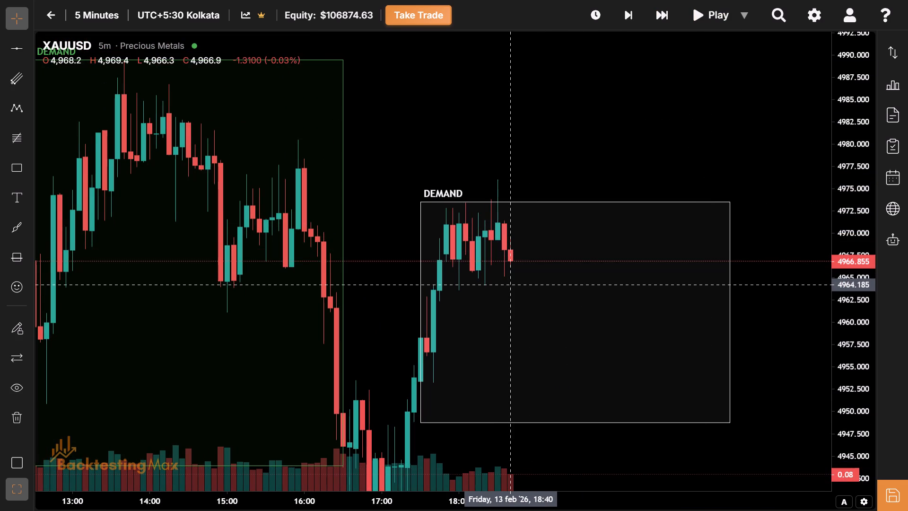
pyautogui.moveTo(509, 285); pyautogui.dragTo(445, 290)
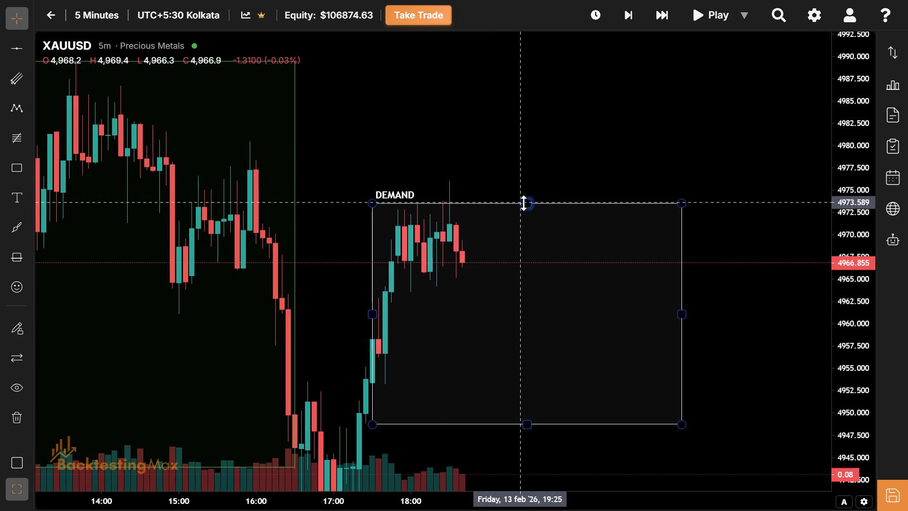
pyautogui.moveTo(524, 204); pyautogui.dragTo(589, 180)
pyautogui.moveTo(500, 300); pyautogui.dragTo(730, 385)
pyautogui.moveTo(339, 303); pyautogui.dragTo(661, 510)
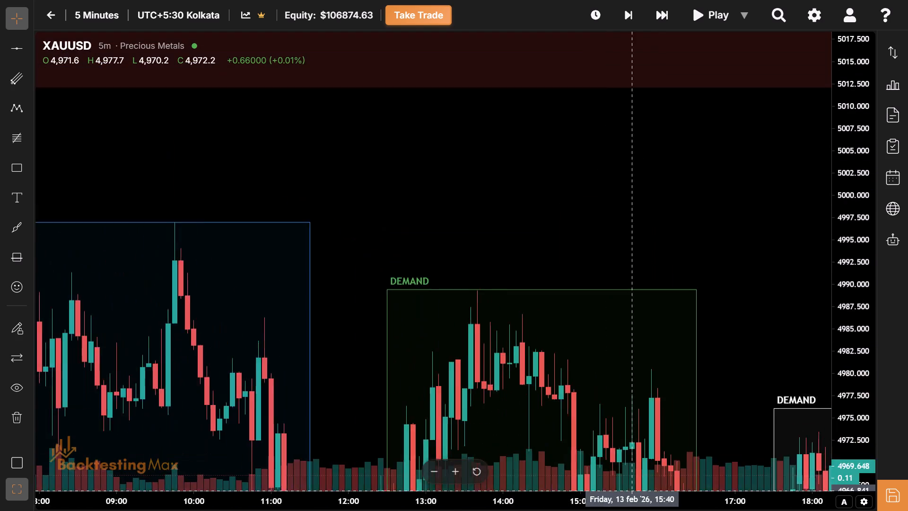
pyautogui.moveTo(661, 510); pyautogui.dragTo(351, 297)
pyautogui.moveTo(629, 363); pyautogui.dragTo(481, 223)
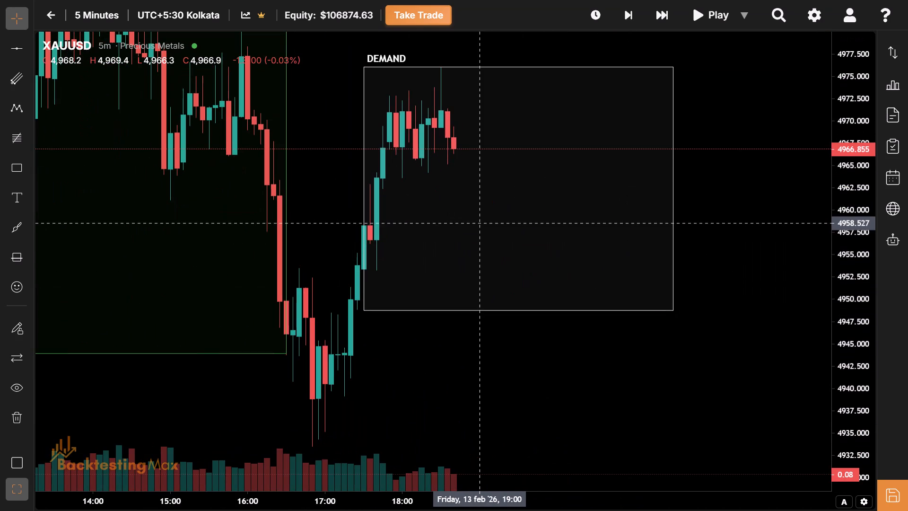
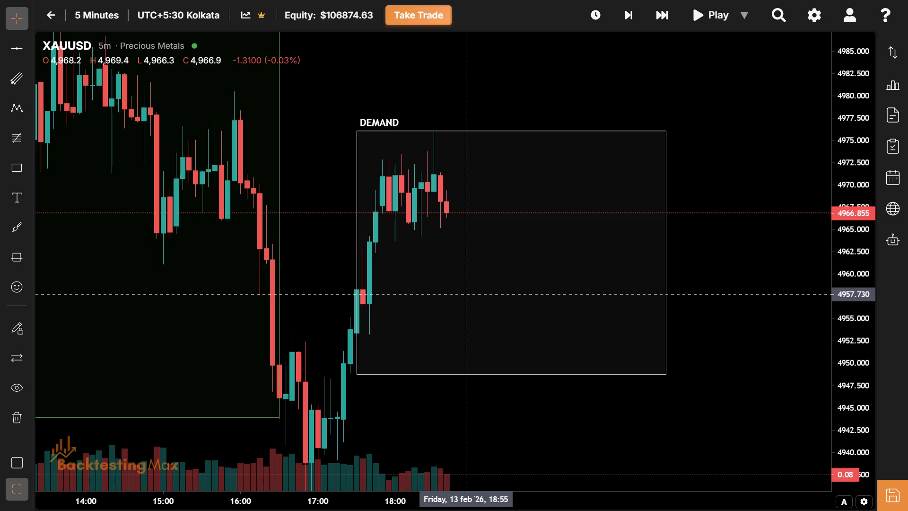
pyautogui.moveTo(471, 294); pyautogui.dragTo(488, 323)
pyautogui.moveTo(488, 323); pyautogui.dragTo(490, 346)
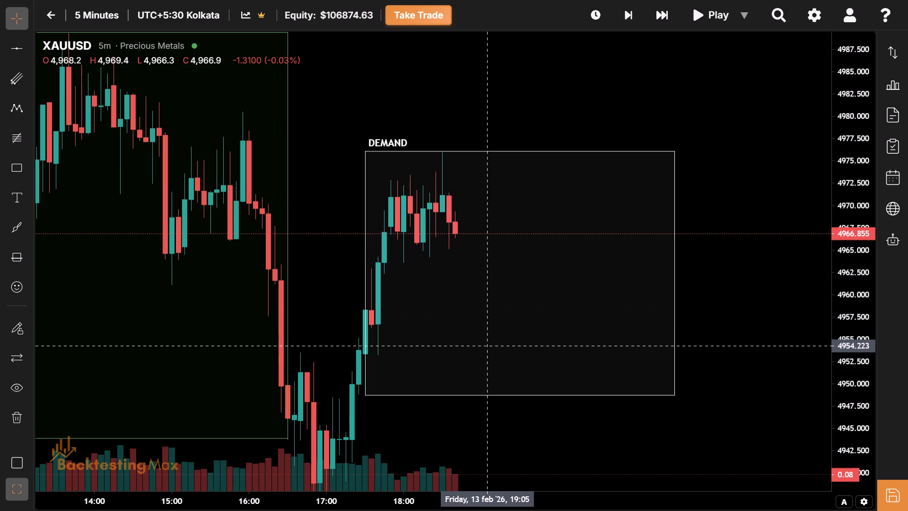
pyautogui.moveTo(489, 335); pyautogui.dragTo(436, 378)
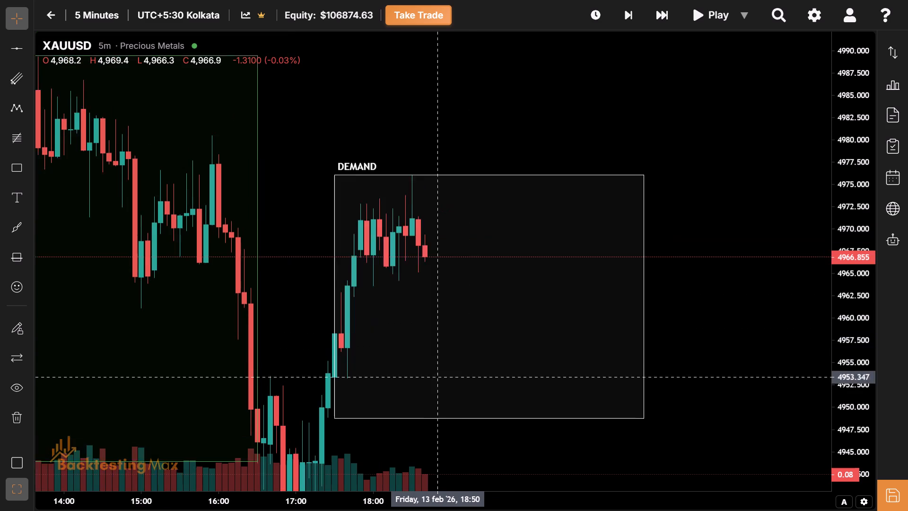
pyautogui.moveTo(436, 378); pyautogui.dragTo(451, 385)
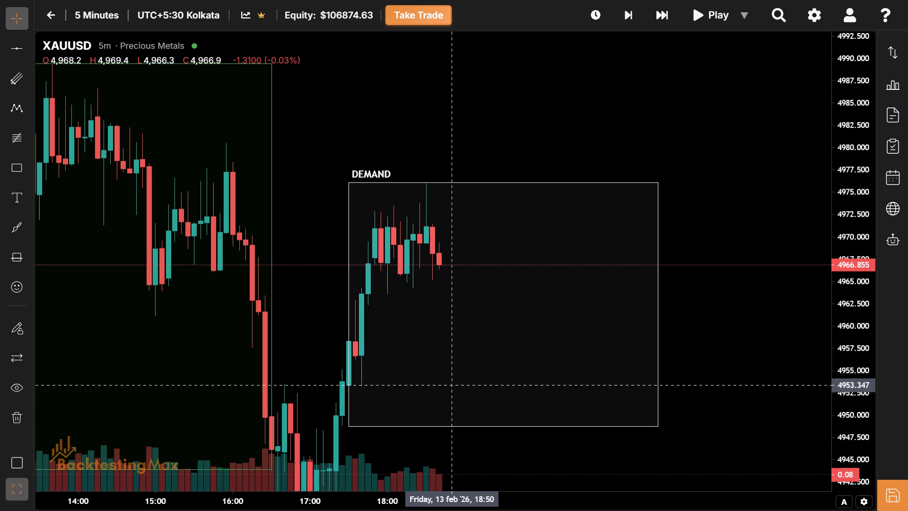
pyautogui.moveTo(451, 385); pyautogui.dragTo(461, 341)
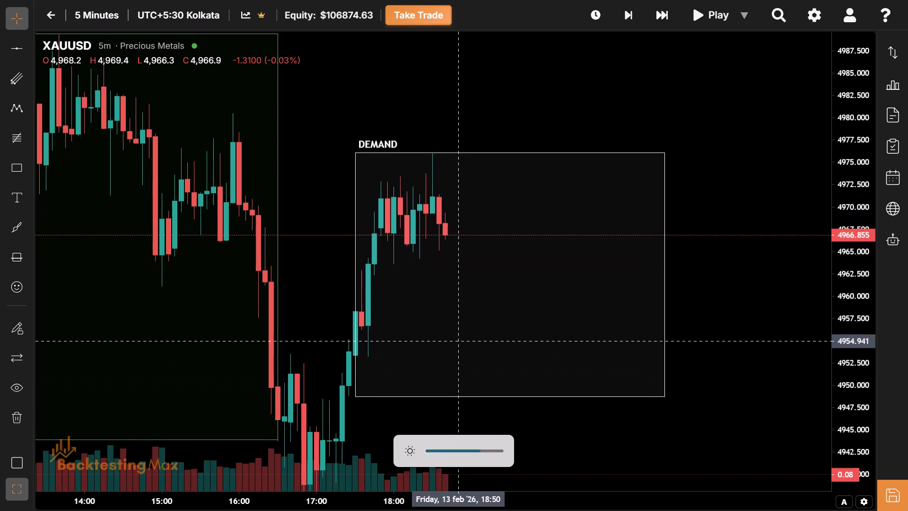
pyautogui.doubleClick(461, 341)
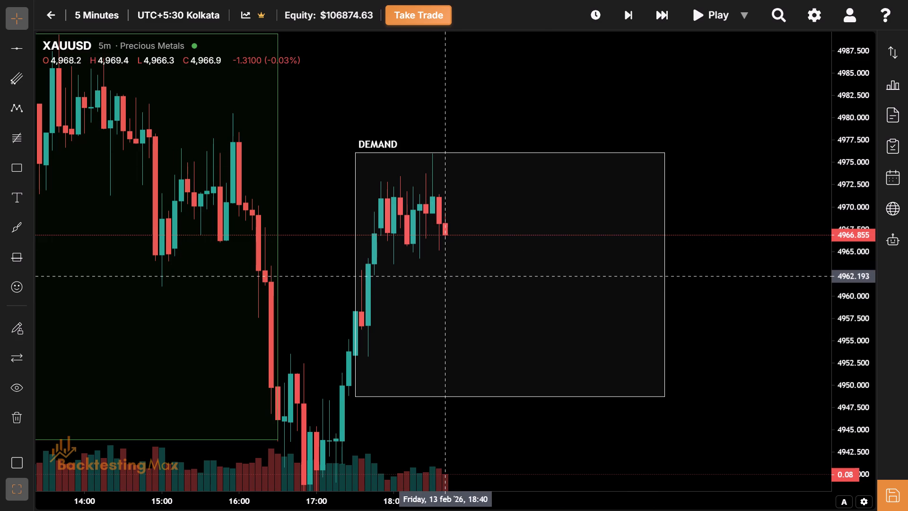
# Advance the replay four bars to 19:00 and raise the top of the New York session box to about 4999.
pyautogui.moveTo(444, 275); pyautogui.dragTo(388, 258)
pyautogui.click(627, 14)
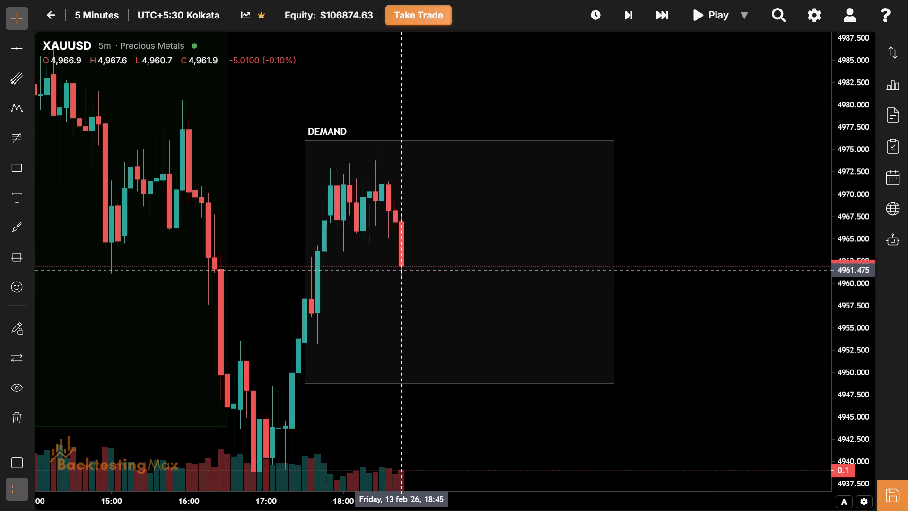
pyautogui.moveTo(401, 270); pyautogui.dragTo(397, 343)
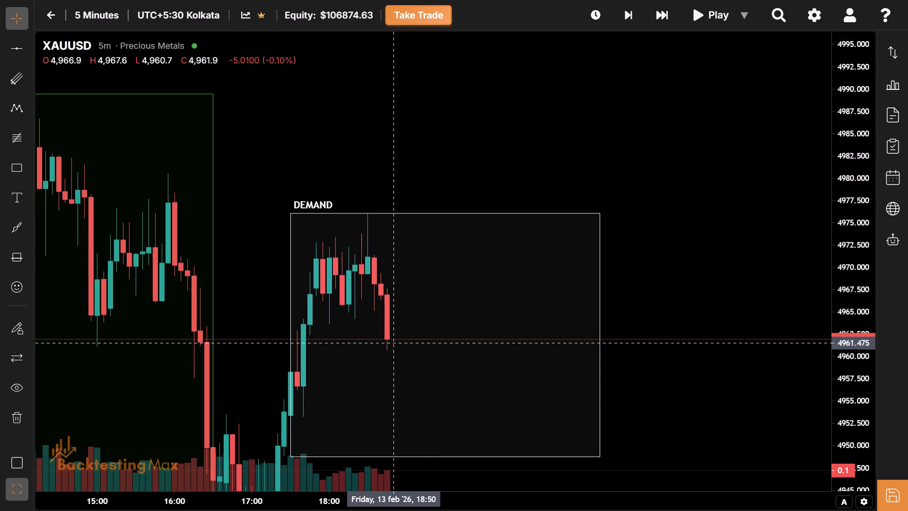
pyautogui.click(629, 9)
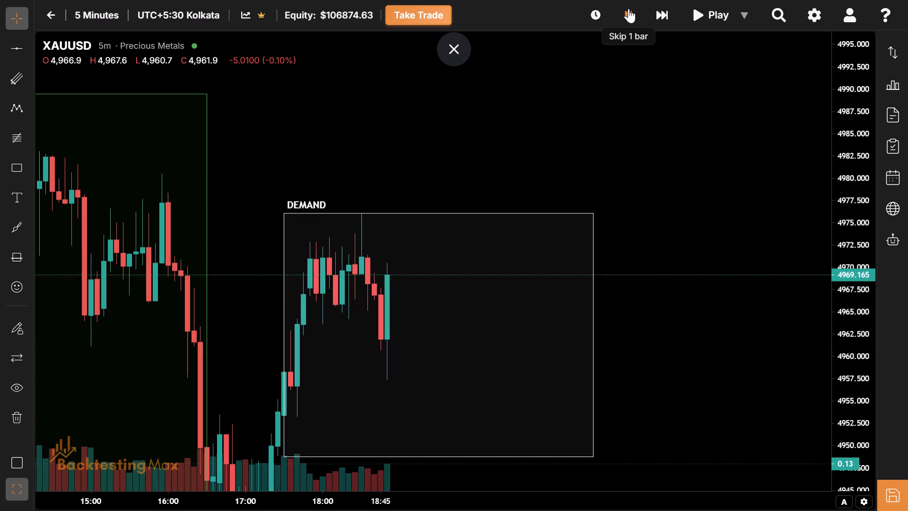
pyautogui.click(629, 9)
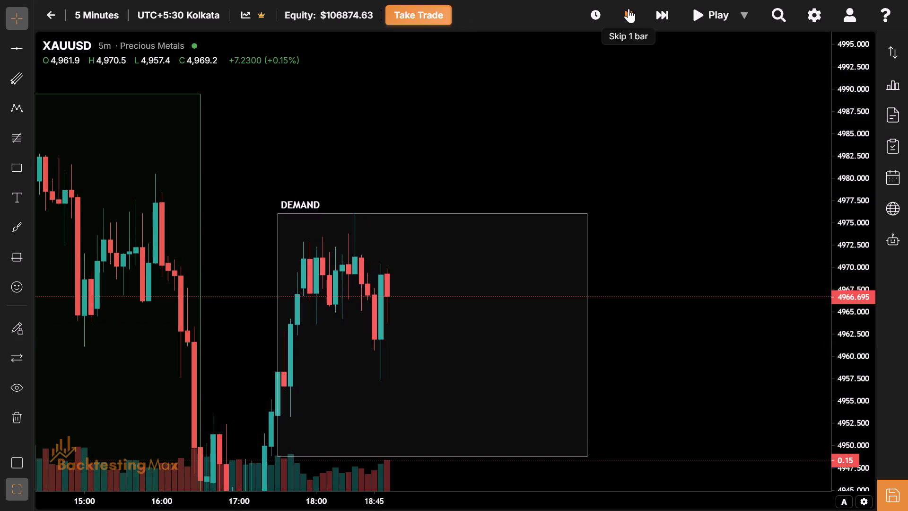
pyautogui.click(629, 9)
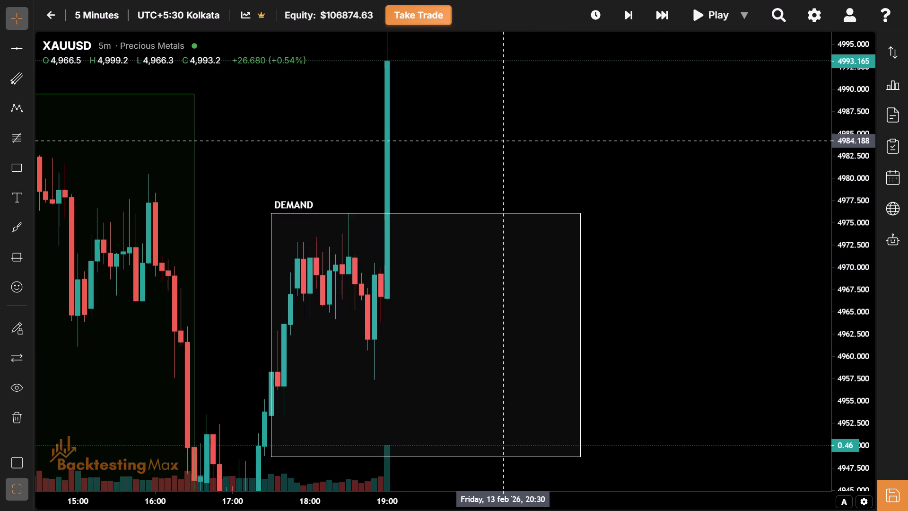
pyautogui.moveTo(497, 143); pyautogui.dragTo(567, 273)
pyautogui.moveTo(477, 315); pyautogui.dragTo(447, 108)
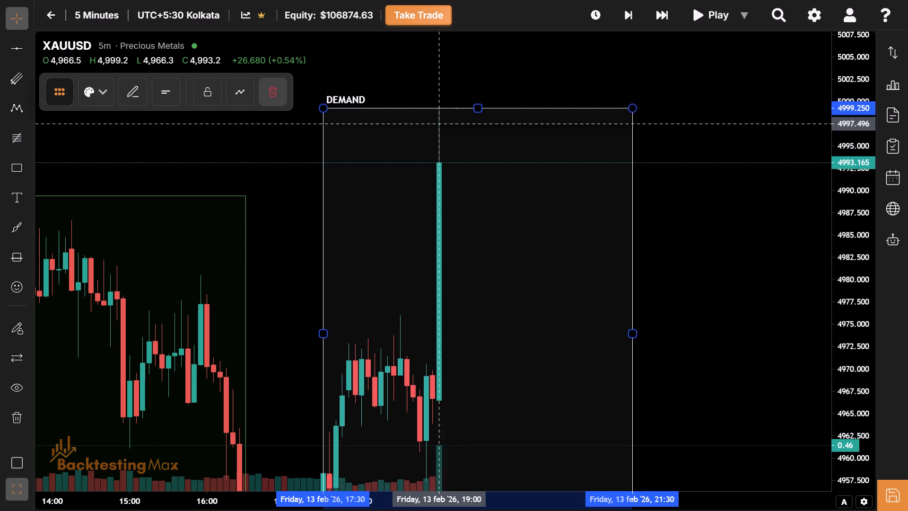
# Examine the 19:00 candle's move against the 13 February Asian and London session boxes and the supply zone above.
pyautogui.moveTo(408, 202); pyautogui.dragTo(759, 265)
pyautogui.moveTo(494, 194); pyautogui.dragTo(503, 195)
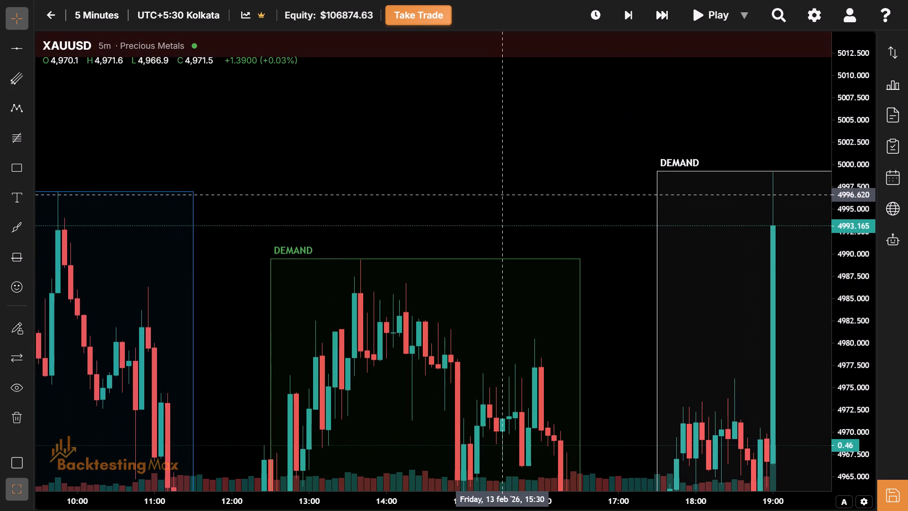
pyautogui.moveTo(500, 193); pyautogui.dragTo(496, 219)
pyautogui.moveTo(589, 212); pyautogui.dragTo(505, 229)
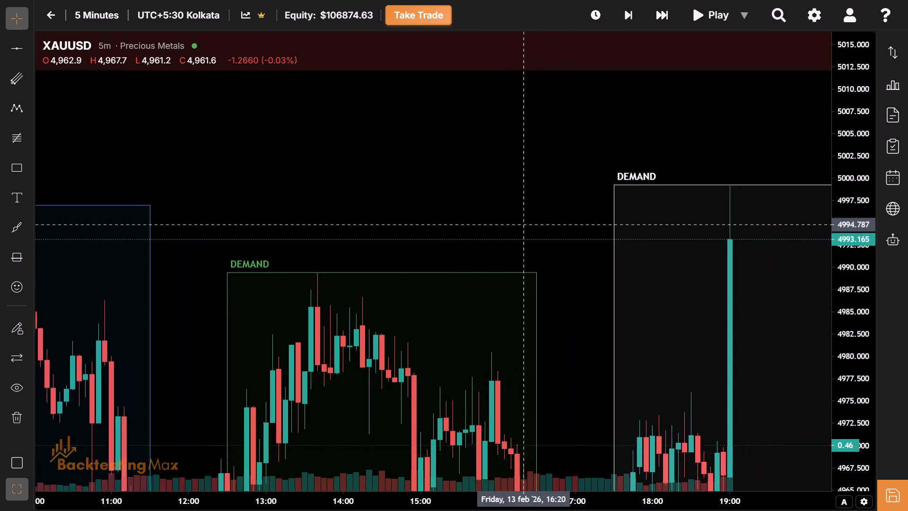
pyautogui.moveTo(505, 229); pyautogui.dragTo(413, 214)
pyautogui.moveTo(695, 317); pyautogui.dragTo(594, 171)
pyautogui.moveTo(594, 171); pyautogui.dragTo(533, 268)
pyautogui.moveTo(533, 268); pyautogui.dragTo(587, 151)
pyautogui.moveTo(559, 210); pyautogui.dragTo(514, 317)
pyautogui.doubleClick(514, 317)
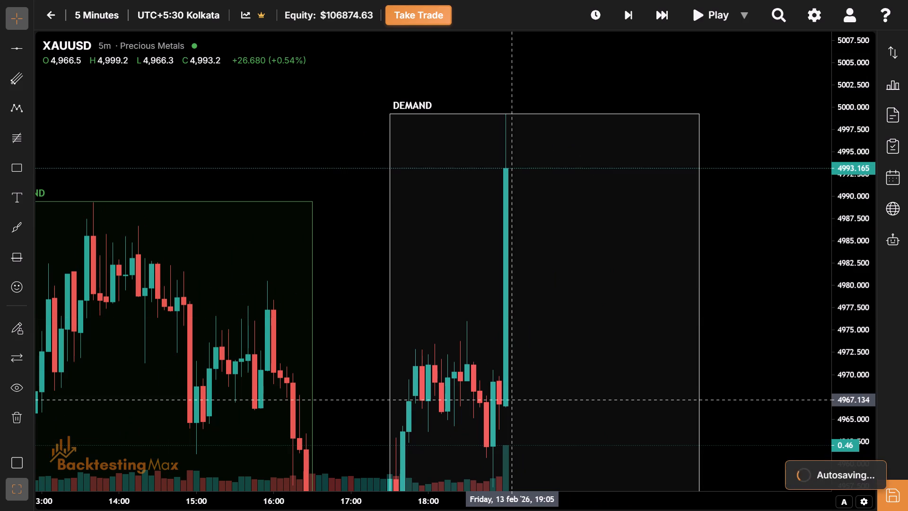
pyautogui.moveTo(514, 400); pyautogui.dragTo(385, 116)
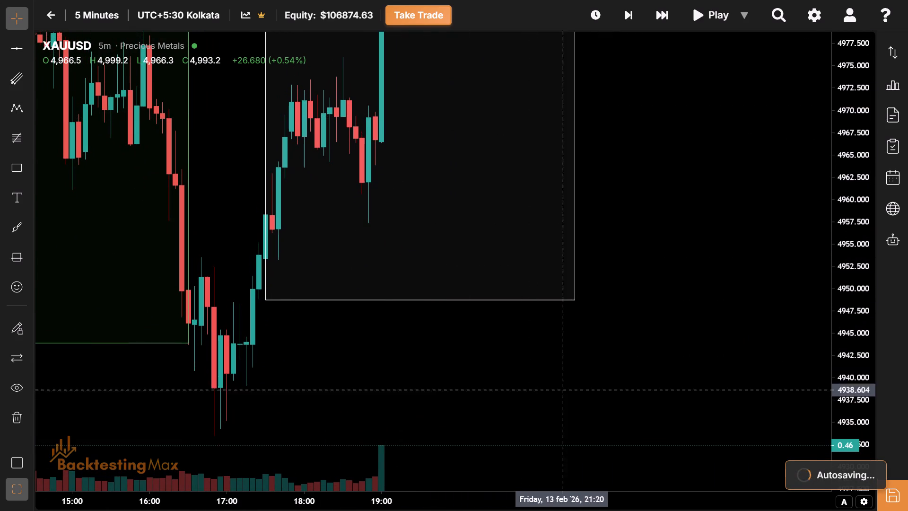
pyautogui.moveTo(614, 344); pyautogui.dragTo(629, 447)
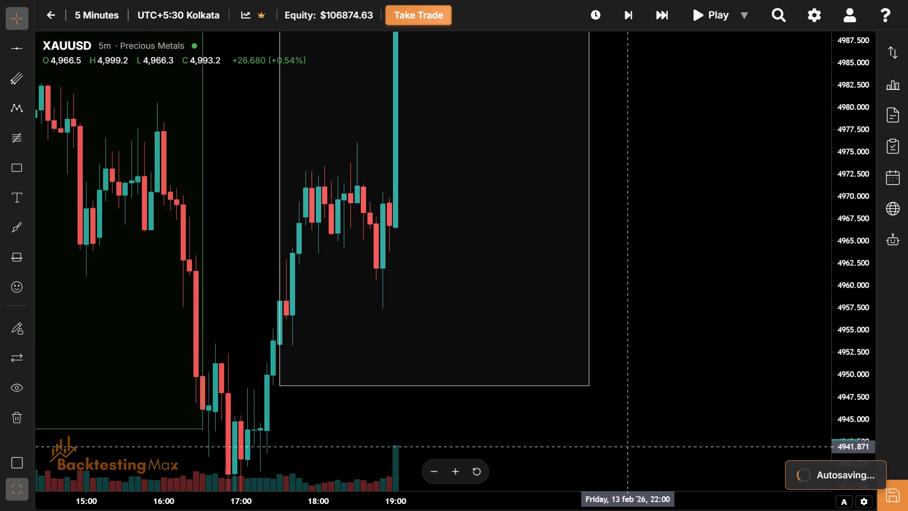
pyautogui.moveTo(488, 239); pyautogui.dragTo(534, 505)
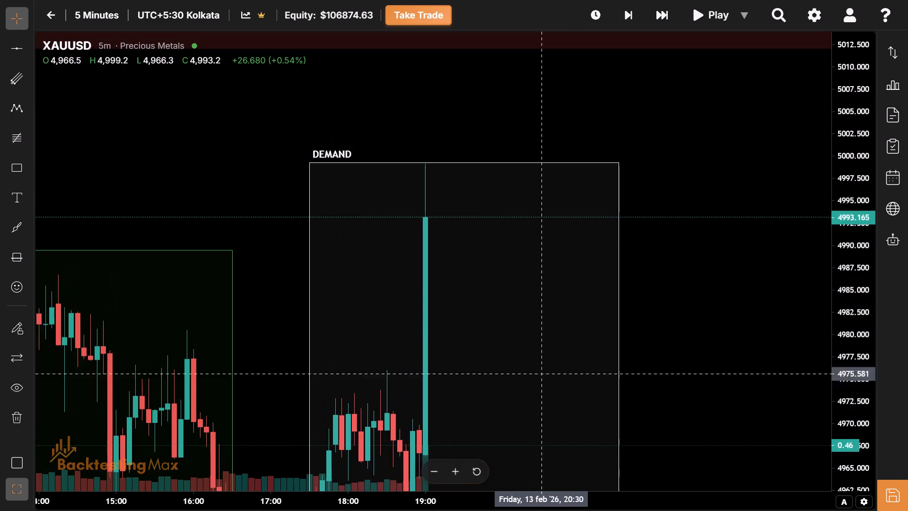
pyautogui.moveTo(472, 209); pyautogui.dragTo(492, 290)
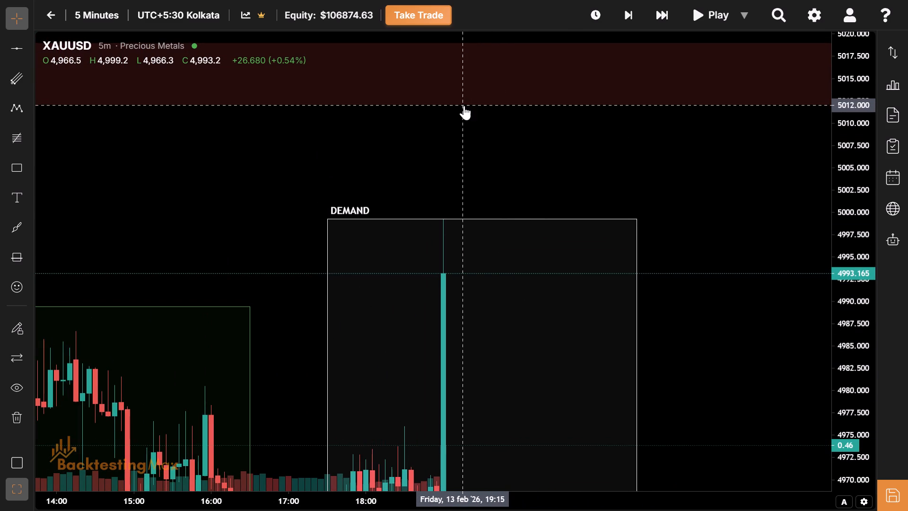
# Advance the replay two 5-minute bars to 19:10.
pyautogui.moveTo(524, 189); pyautogui.dragTo(457, 61)
pyautogui.click(619, 20)
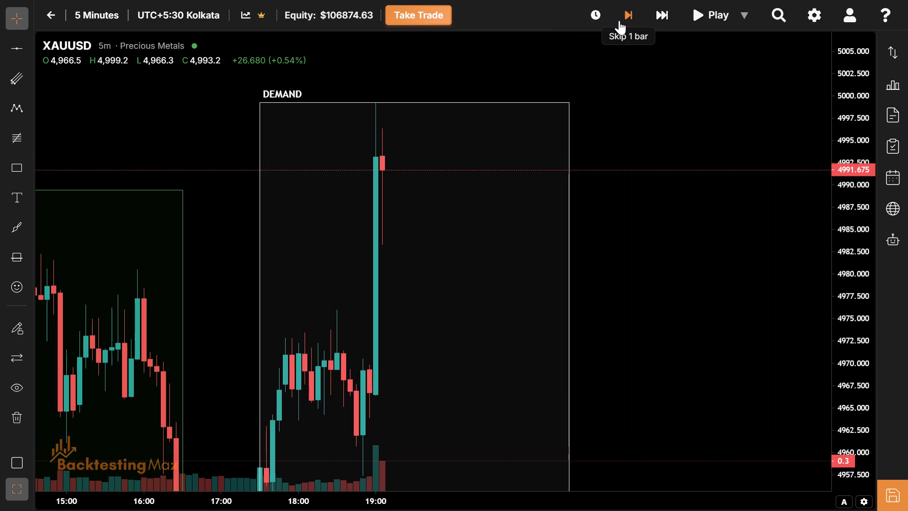
pyautogui.click(619, 20)
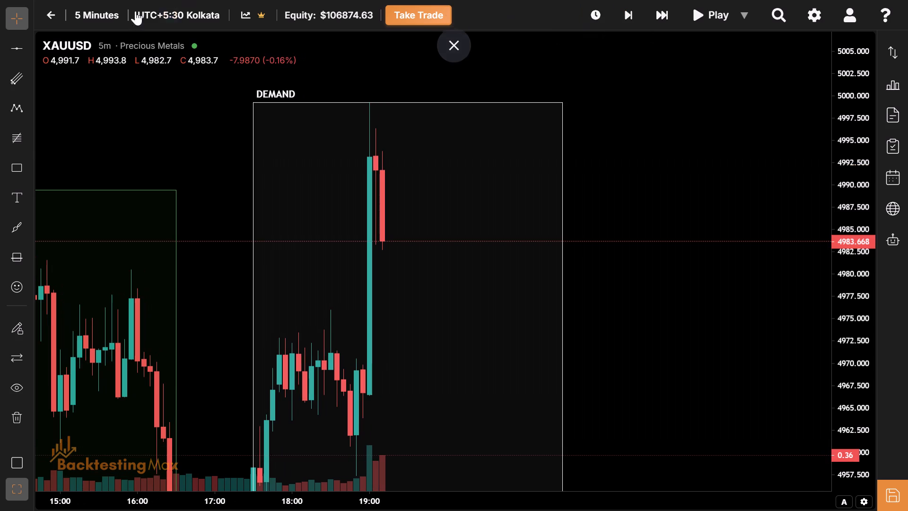
# Advance the replay by one bar on the 15-minute timeframe and return the chart to 5 minutes.
pyautogui.click(123, 13)
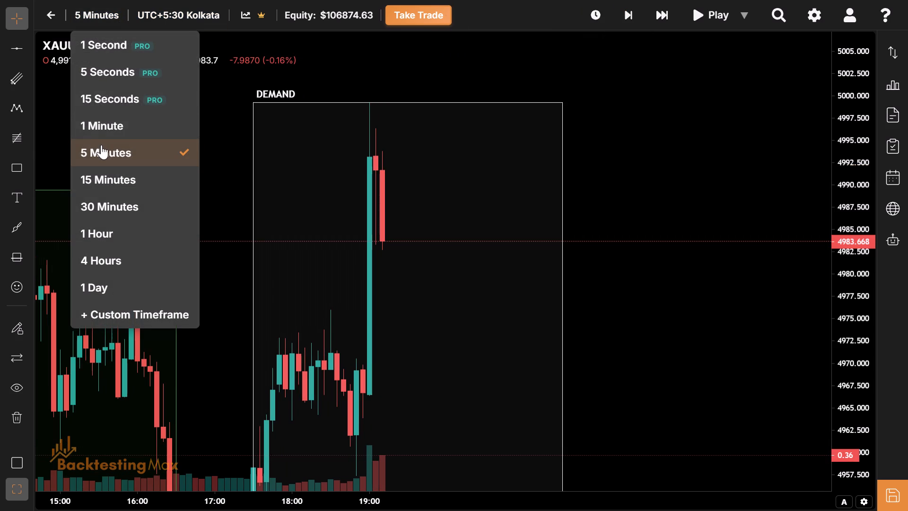
pyautogui.click(106, 171)
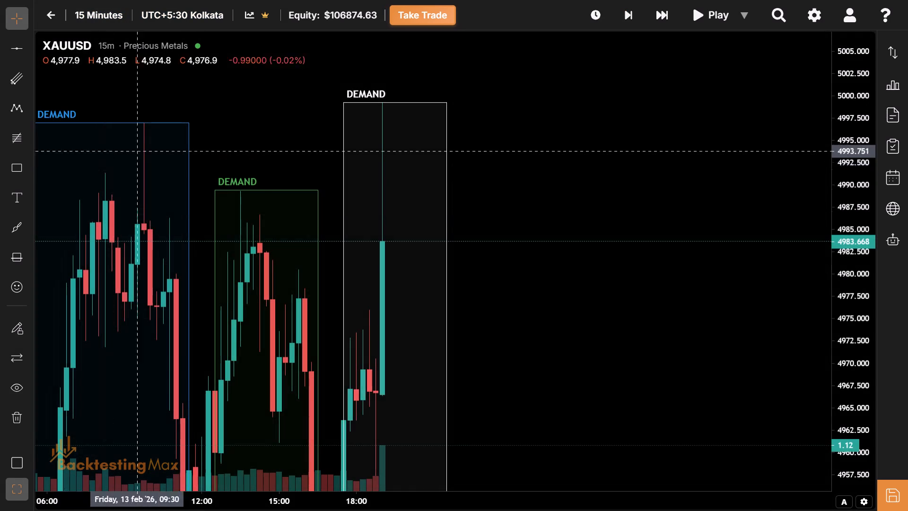
pyautogui.click(622, 15)
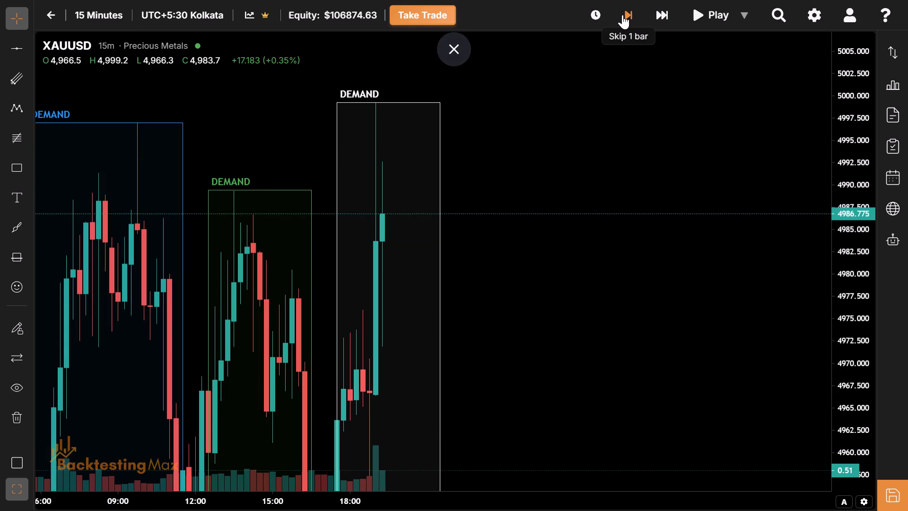
pyautogui.click(113, 18)
pyautogui.click(155, 150)
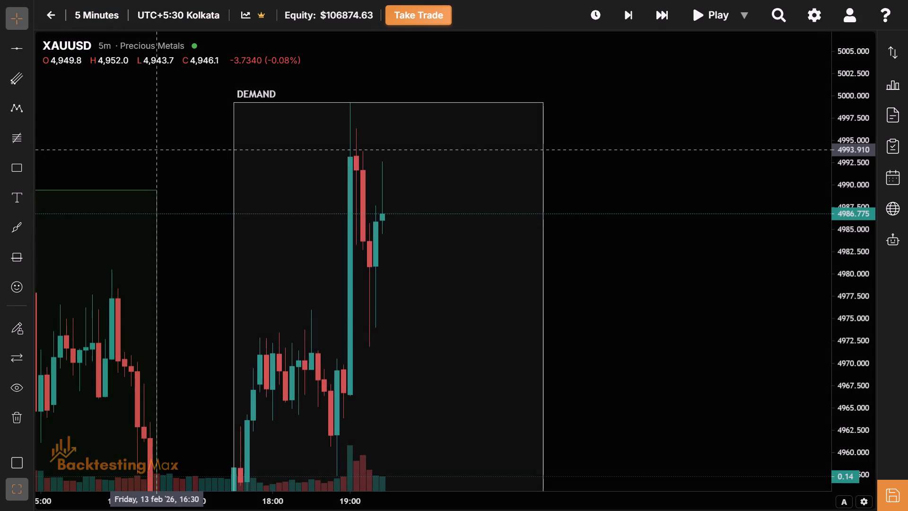
# Advance the replay three bars to 19:40 and raise the top of the New York session box to about 5000.
pyautogui.click(622, 10)
pyautogui.click(622, 10)
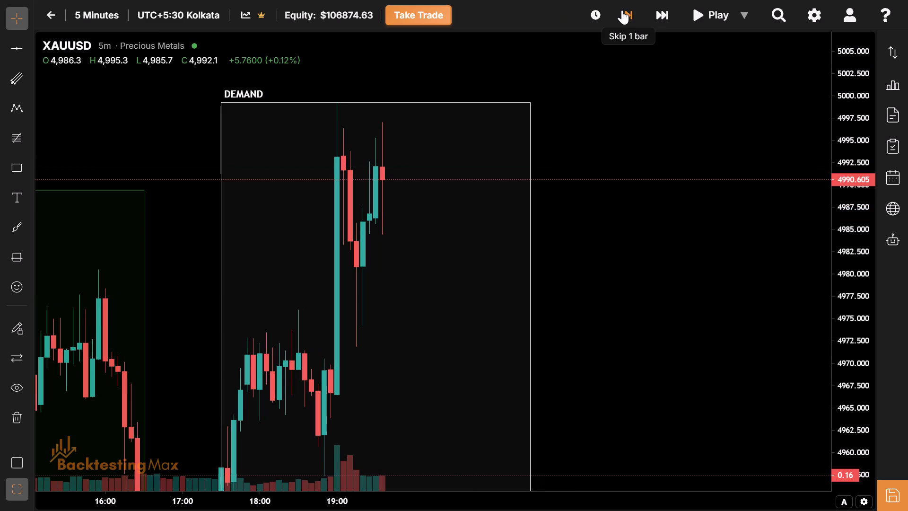
pyautogui.click(622, 10)
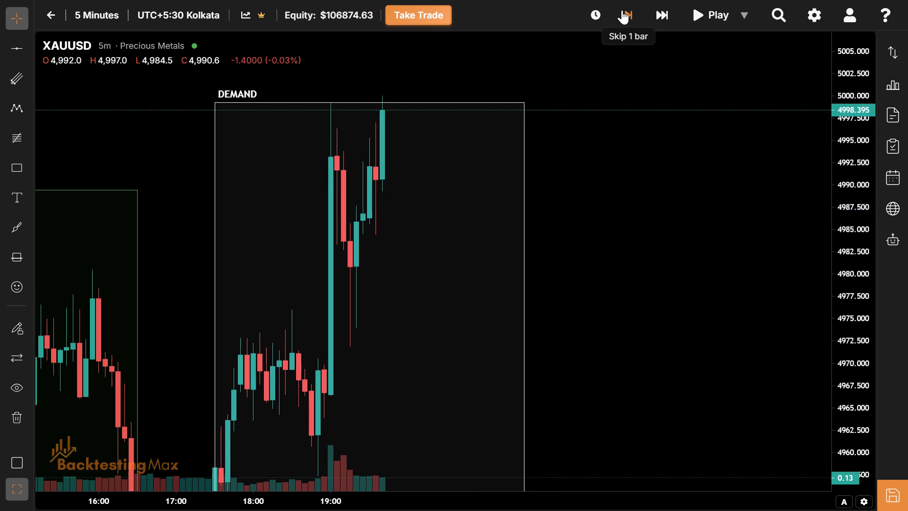
pyautogui.moveTo(633, 188); pyautogui.dragTo(797, 149)
pyautogui.moveTo(484, 187); pyautogui.dragTo(494, 253)
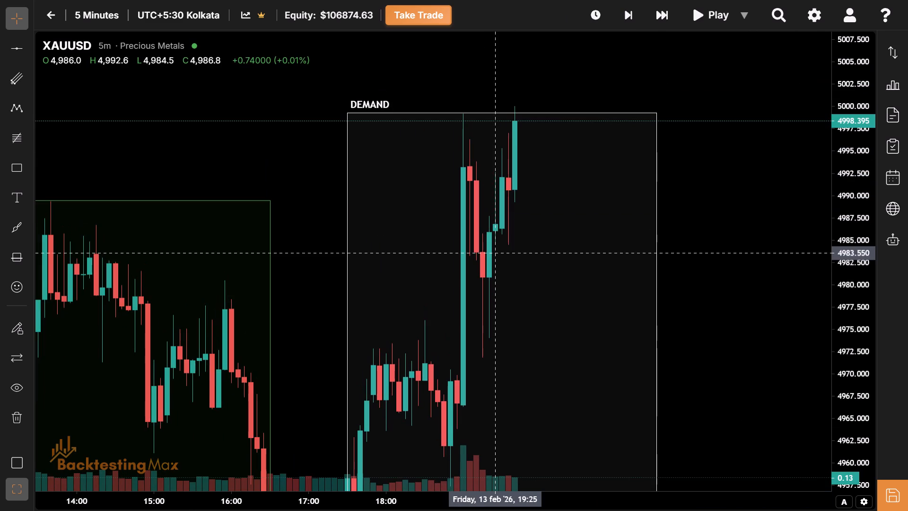
pyautogui.moveTo(504, 114); pyautogui.dragTo(524, 106)
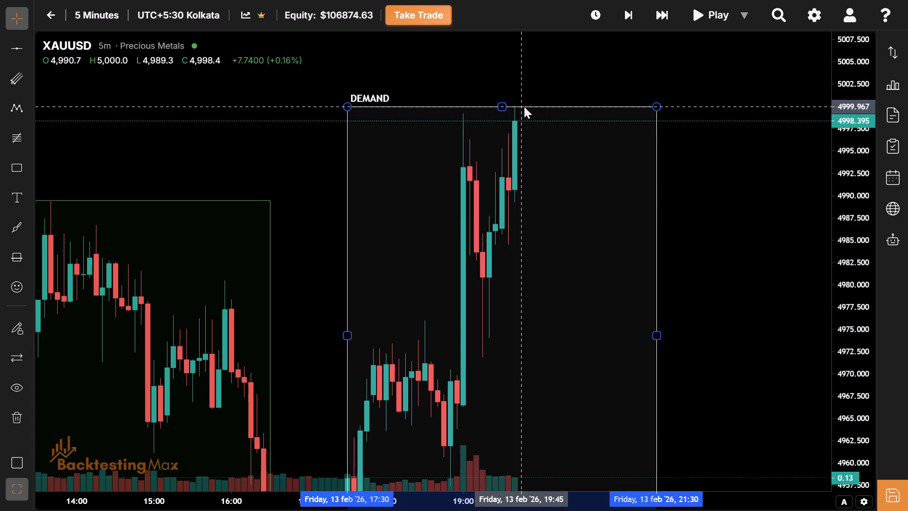
pyautogui.moveTo(524, 106); pyautogui.dragTo(524, 106)
# Switch to the 4-hour timeframe and examine the supply and demand zones around and above the current price.
pyautogui.moveTo(527, 229); pyautogui.dragTo(693, 258)
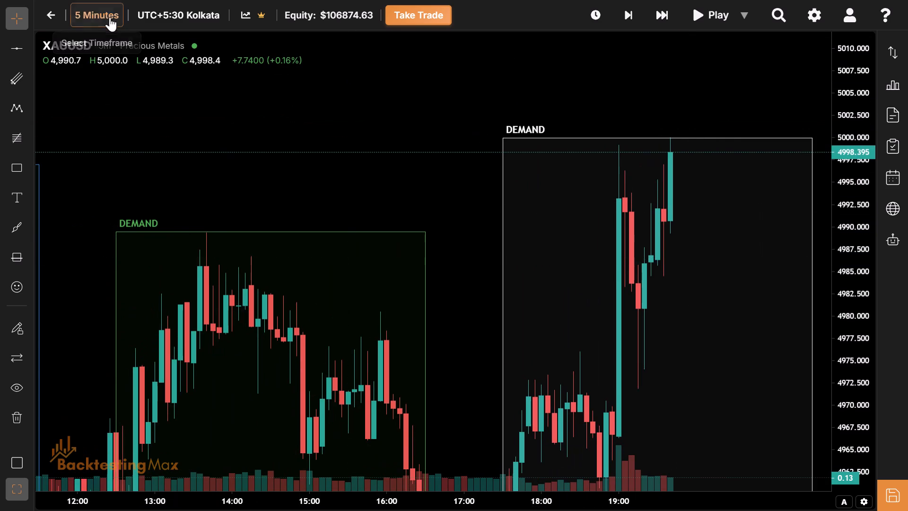
pyautogui.click(108, 15)
pyautogui.click(162, 264)
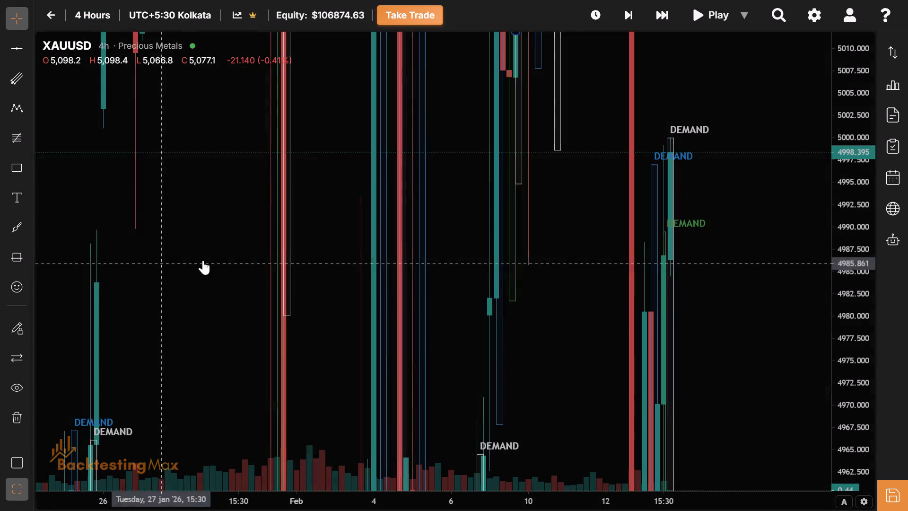
pyautogui.moveTo(858, 58); pyautogui.dragTo(889, 510)
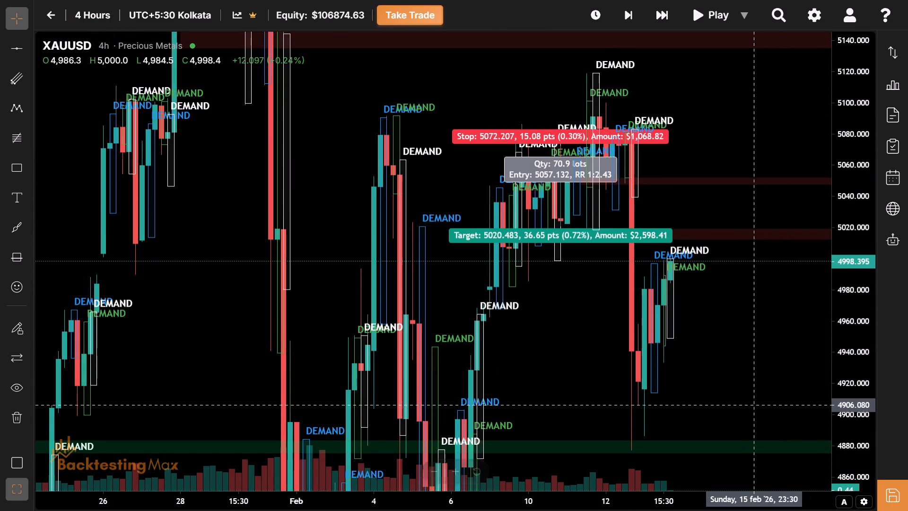
pyautogui.moveTo(753, 404); pyautogui.dragTo(791, 431)
pyautogui.moveTo(840, 71); pyautogui.dragTo(847, 202)
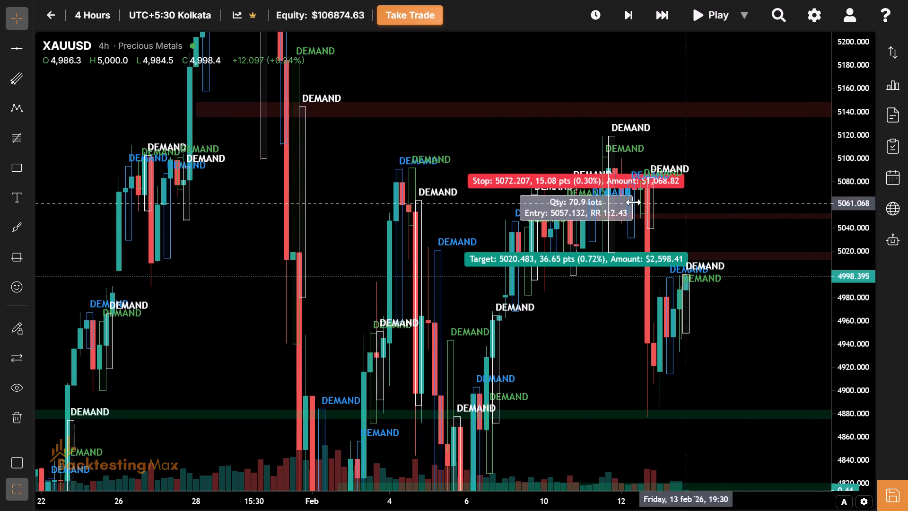
pyautogui.moveTo(473, 146); pyautogui.dragTo(548, 249)
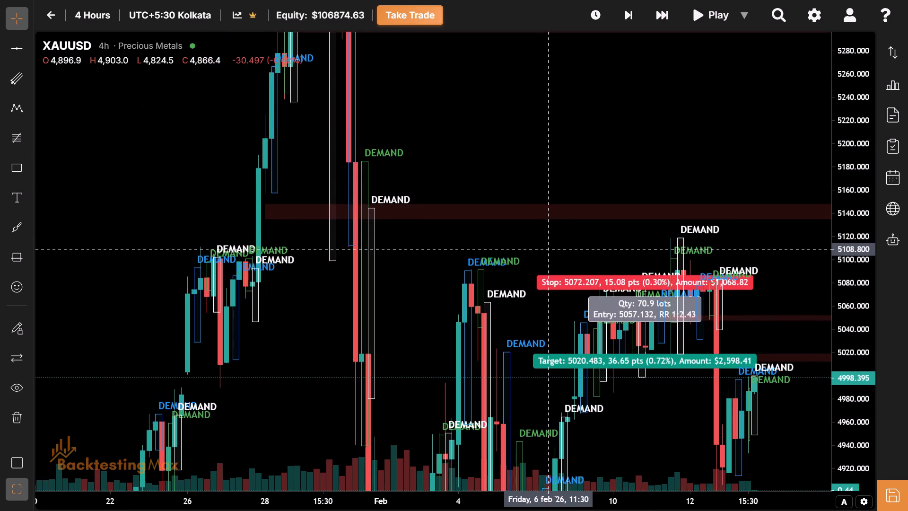
pyautogui.moveTo(532, 124); pyautogui.dragTo(542, 378)
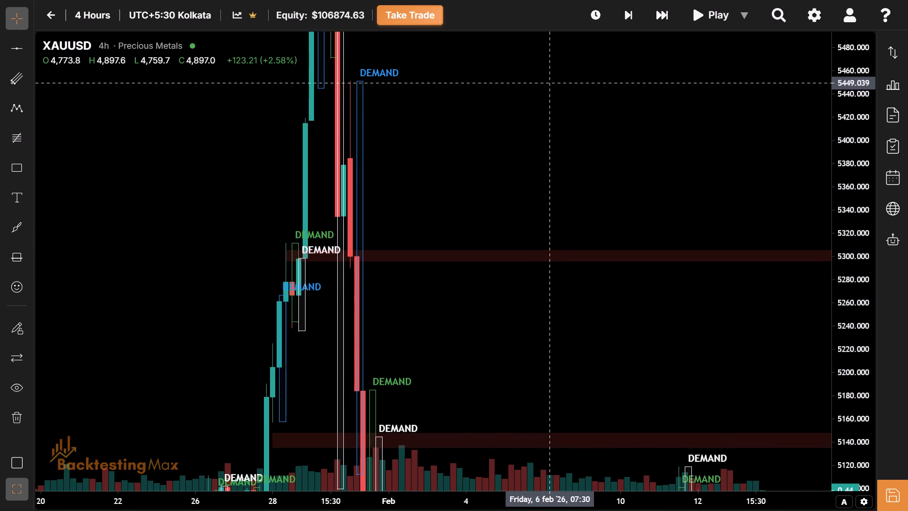
pyautogui.moveTo(588, 340); pyautogui.dragTo(414, 61)
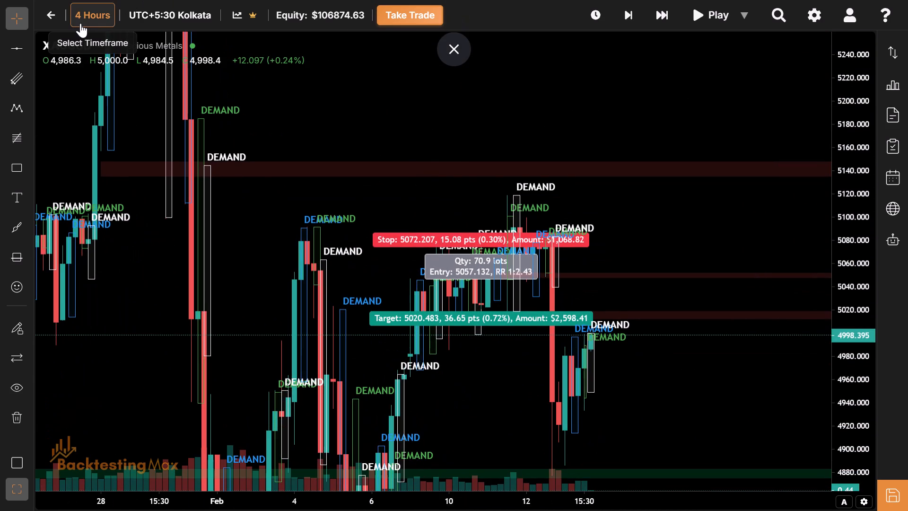
# Return the chart to the 5-minute timeframe and advance the replay one bar to 19:45.
pyautogui.click(80, 23)
pyautogui.click(170, 154)
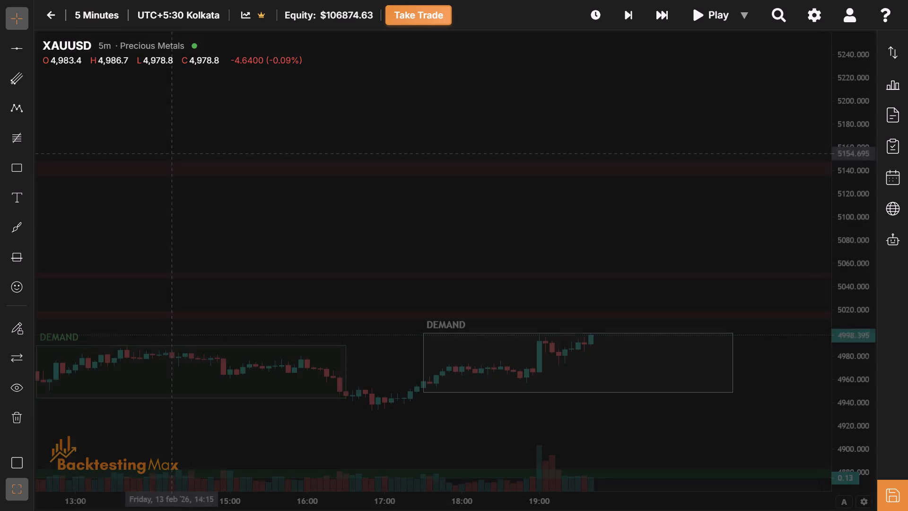
pyautogui.moveTo(868, 454); pyautogui.dragTo(806, 71)
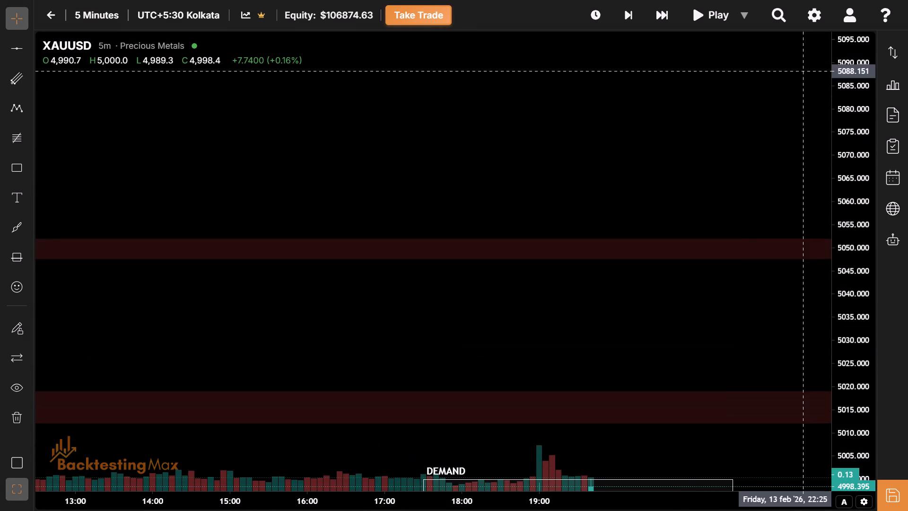
pyautogui.moveTo(730, 296); pyautogui.dragTo(638, 52)
pyautogui.moveTo(630, 356); pyautogui.dragTo(592, 267)
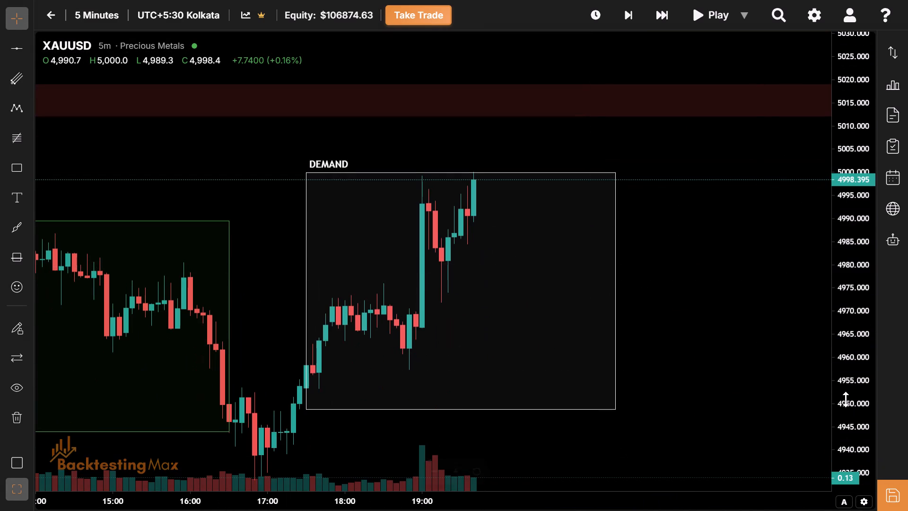
pyautogui.moveTo(846, 399); pyautogui.dragTo(838, 326)
pyautogui.moveTo(748, 292); pyautogui.dragTo(733, 395)
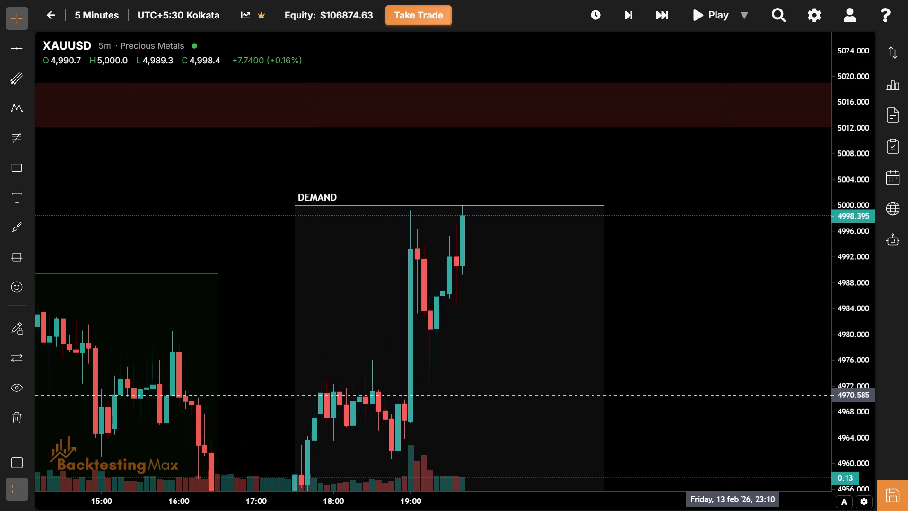
pyautogui.click(619, 18)
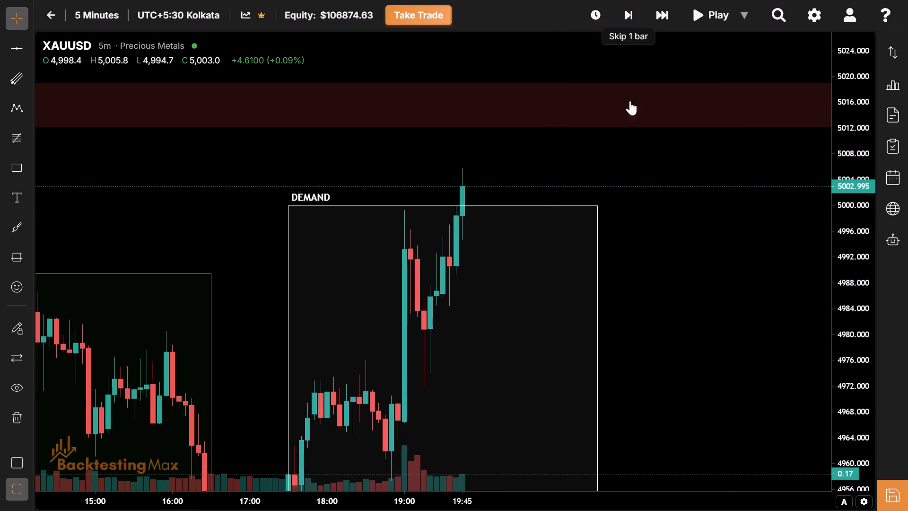
# Raise the top of the New York session box to the latest candle's high at about 5005.8.
pyautogui.moveTo(506, 313); pyautogui.dragTo(495, 288)
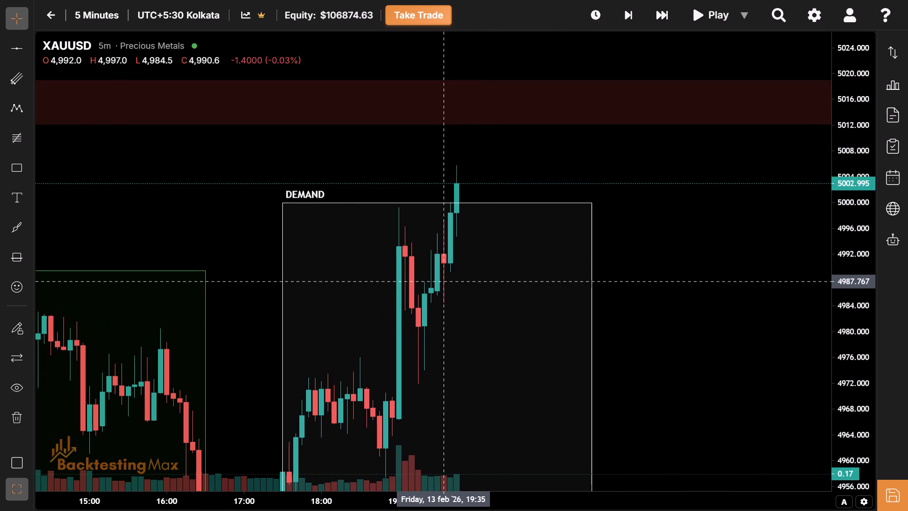
pyautogui.moveTo(456, 278); pyautogui.dragTo(483, 235)
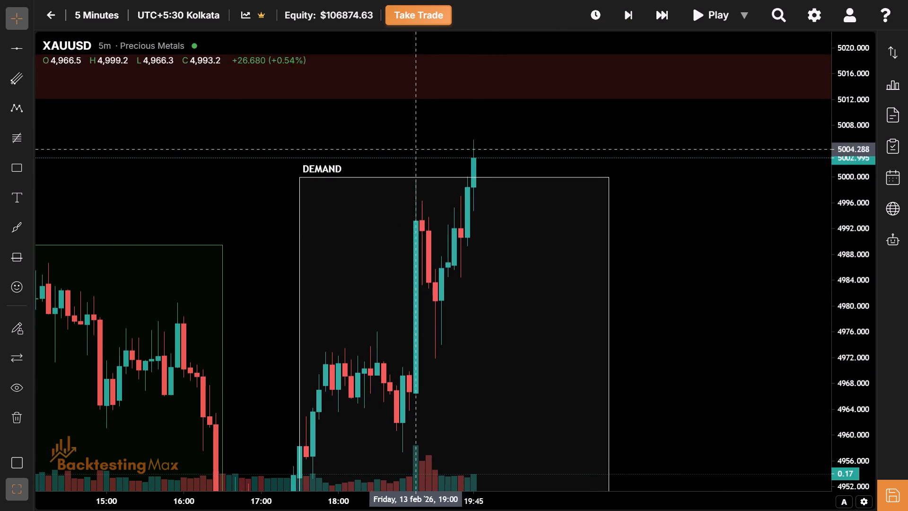
pyautogui.moveTo(451, 177); pyautogui.dragTo(447, 163)
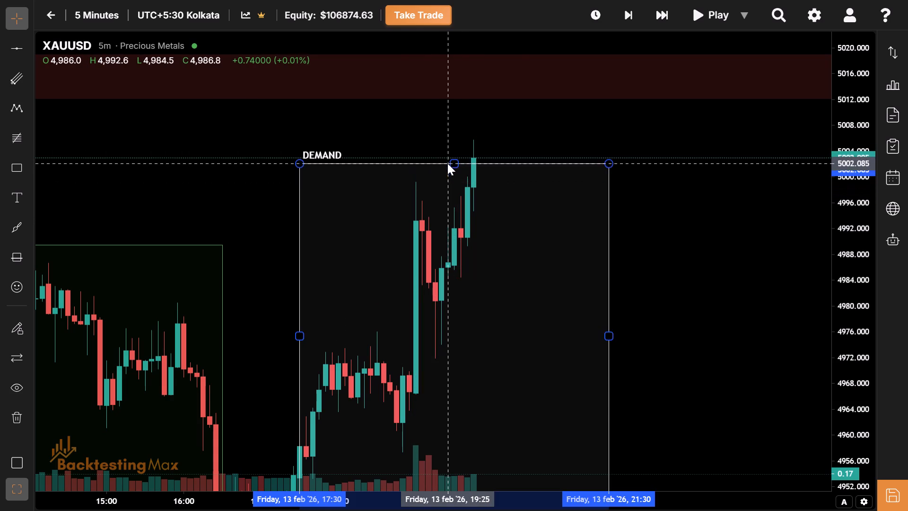
pyautogui.moveTo(447, 163); pyautogui.dragTo(445, 139)
# Advance the replay four bars to 20:05 and raise the top of the New York session box to about 5010.7.
pyautogui.moveTo(573, 300); pyautogui.dragTo(544, 265)
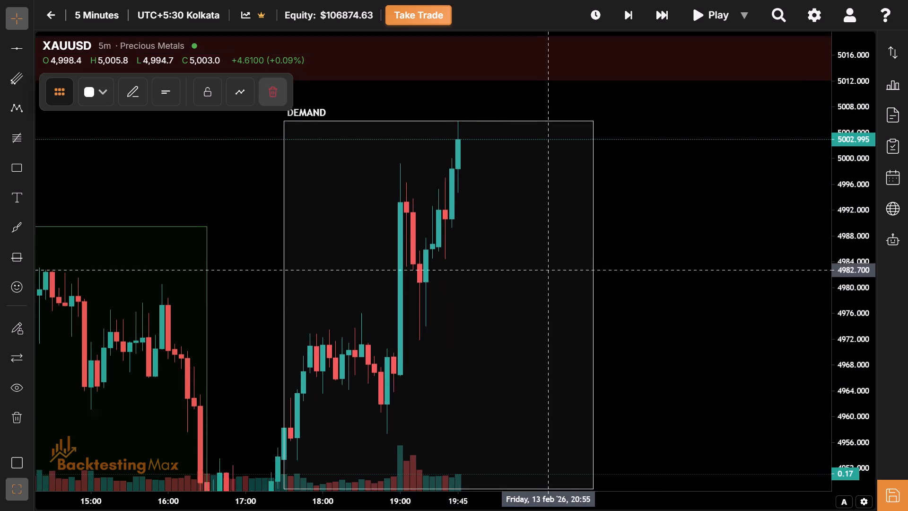
pyautogui.moveTo(544, 265); pyautogui.dragTo(595, 160)
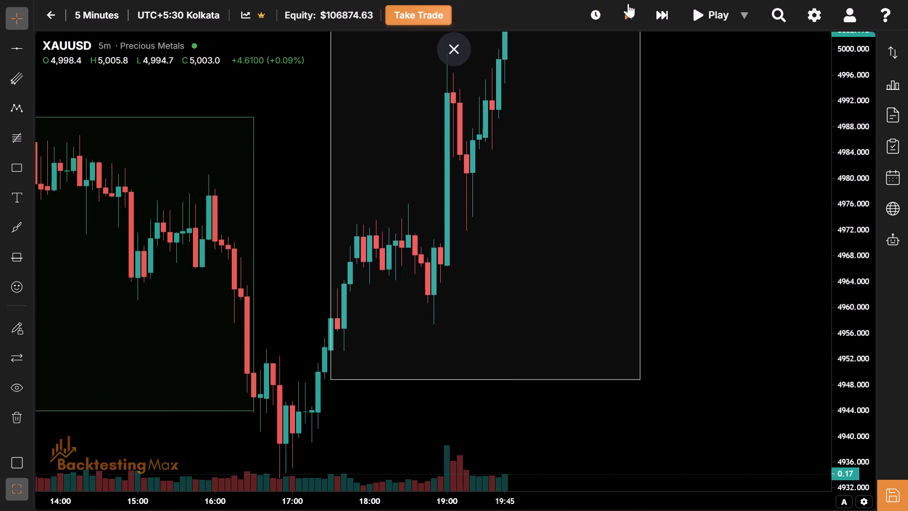
pyautogui.moveTo(596, 43); pyautogui.dragTo(614, 178)
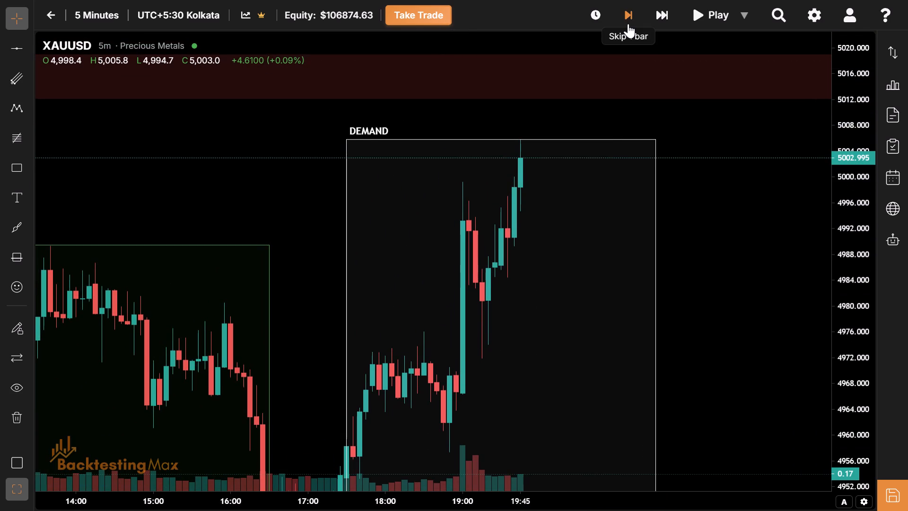
pyautogui.click(628, 24)
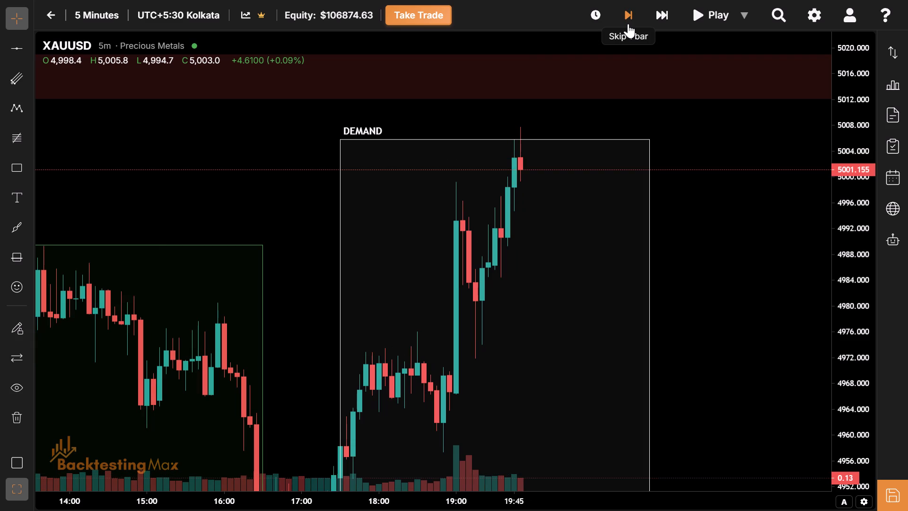
pyautogui.click(628, 24)
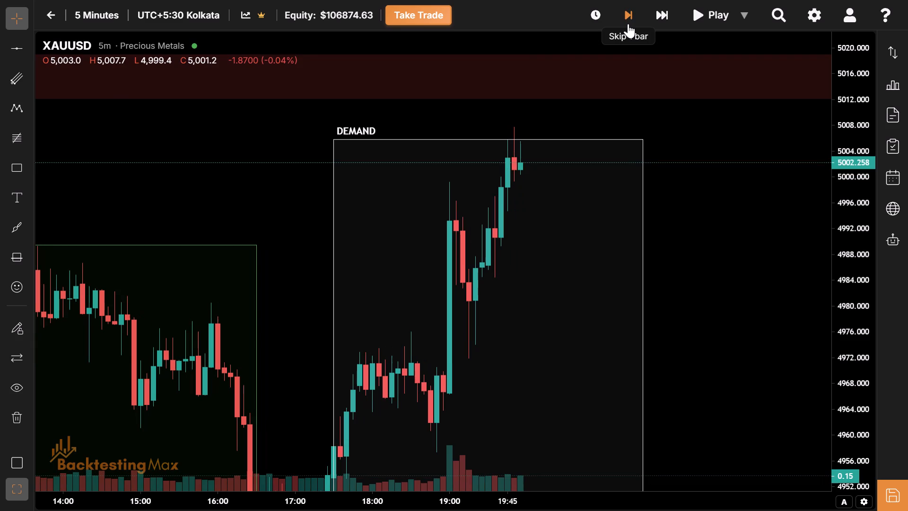
pyautogui.click(628, 24)
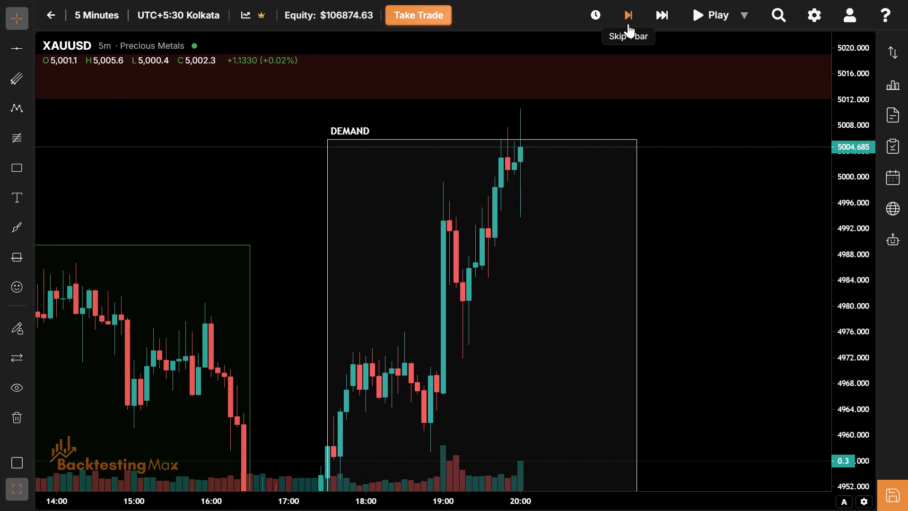
pyautogui.click(628, 24)
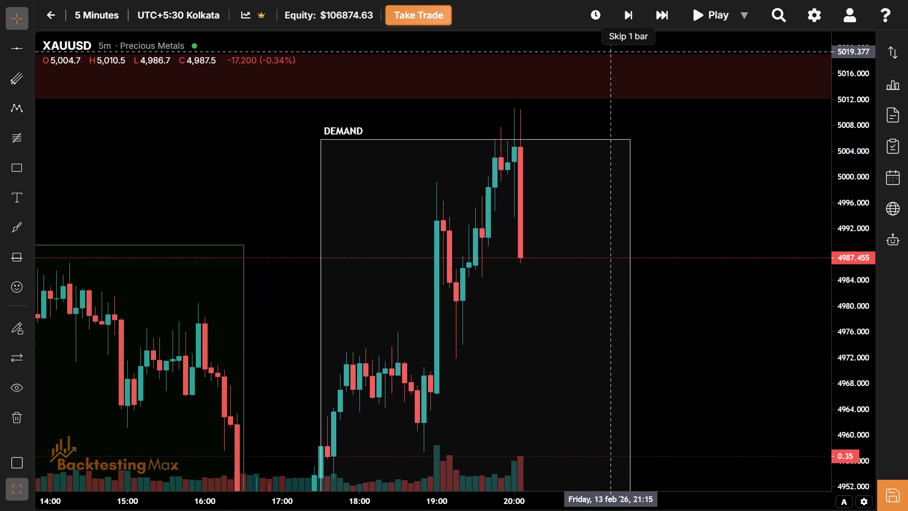
pyautogui.moveTo(479, 144); pyautogui.dragTo(473, 108)
# Switch the chart to the 15-minute timeframe.
pyautogui.click(104, 10)
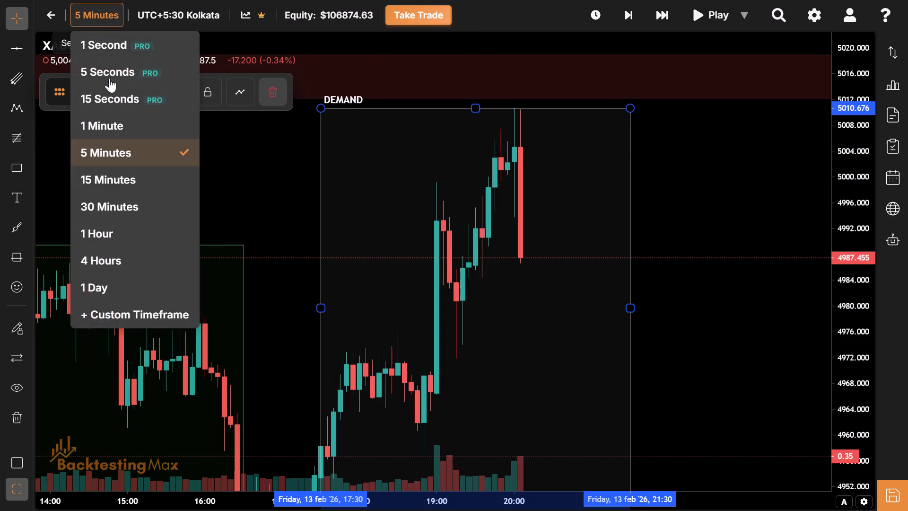
pyautogui.click(156, 185)
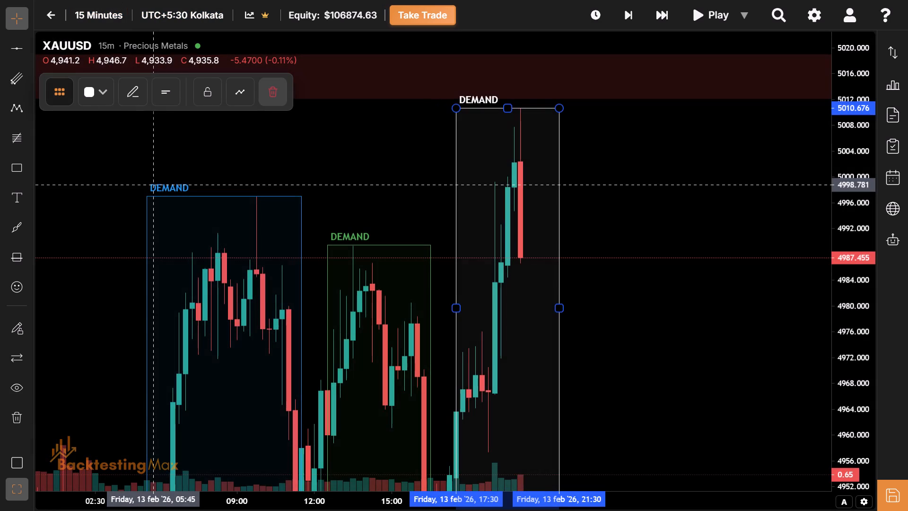
pyautogui.click(117, 22)
pyautogui.moveTo(671, 246); pyautogui.dragTo(654, 227)
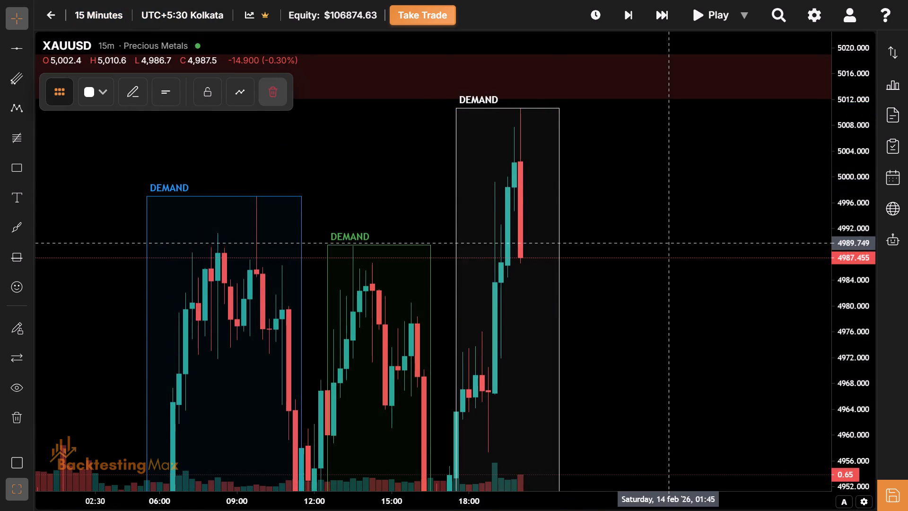
pyautogui.moveTo(654, 227); pyautogui.dragTo(523, 247)
pyautogui.moveTo(530, 275); pyautogui.dragTo(499, 215)
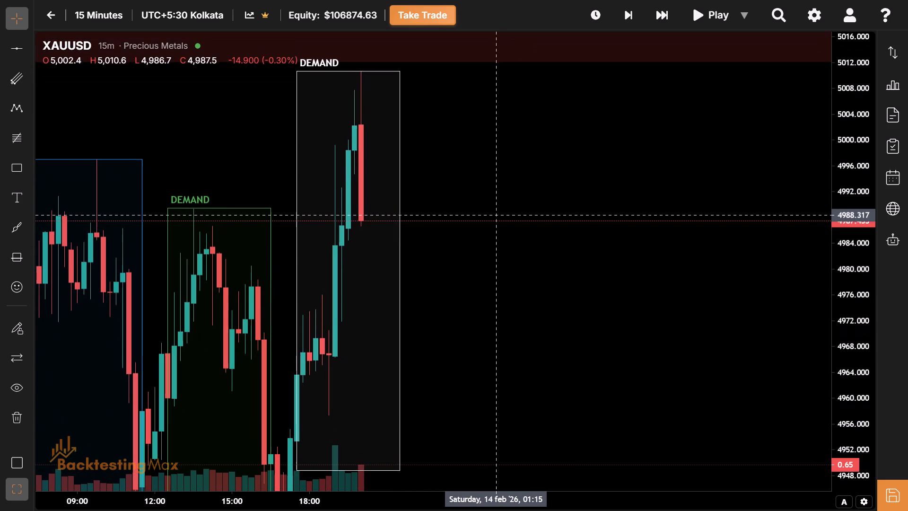
pyautogui.click(499, 215)
# Start a new short market trade and raise its stop loss to about 5013.05, just above the New York session high.
pyautogui.click(424, 14)
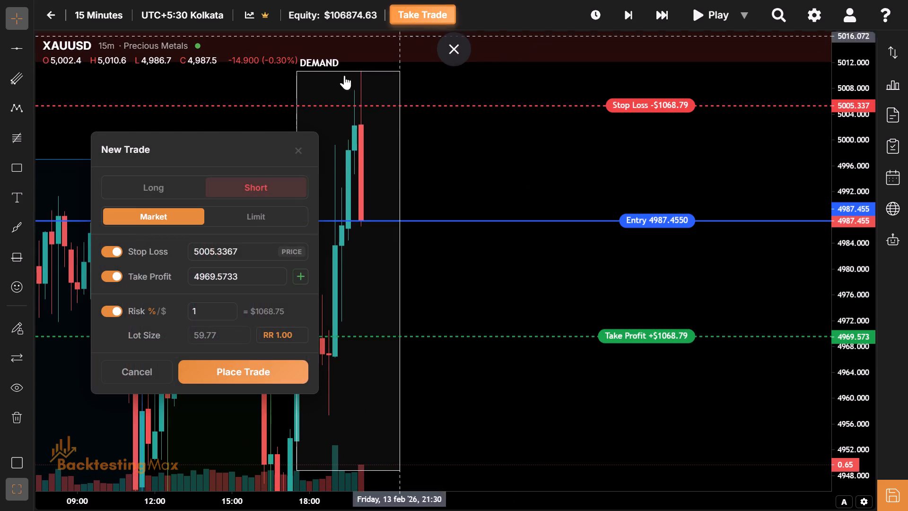
pyautogui.moveTo(199, 154); pyautogui.dragTo(882, 238)
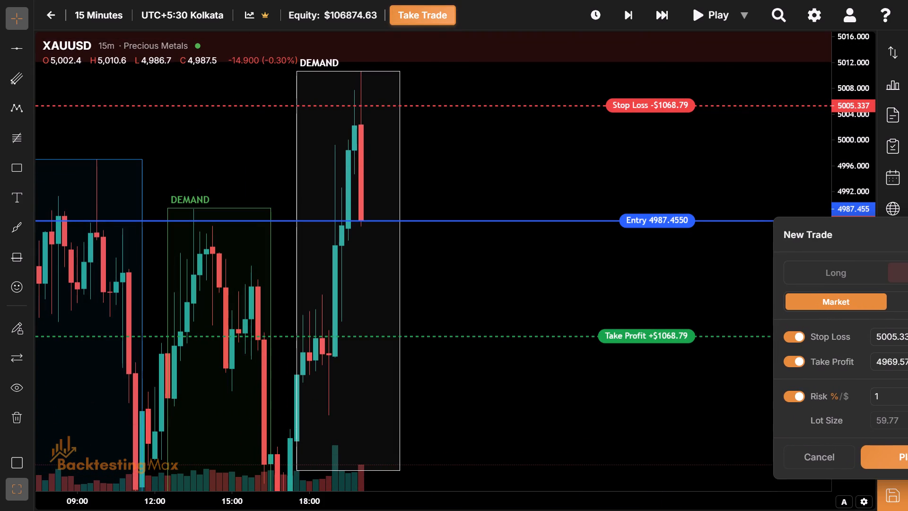
pyautogui.moveTo(458, 105); pyautogui.dragTo(465, 51)
# Set the new short trade's risk-reward ratio to 2.
pyautogui.moveTo(495, 366); pyautogui.dragTo(499, 231)
pyautogui.moveTo(845, 225); pyautogui.dragTo(657, 128)
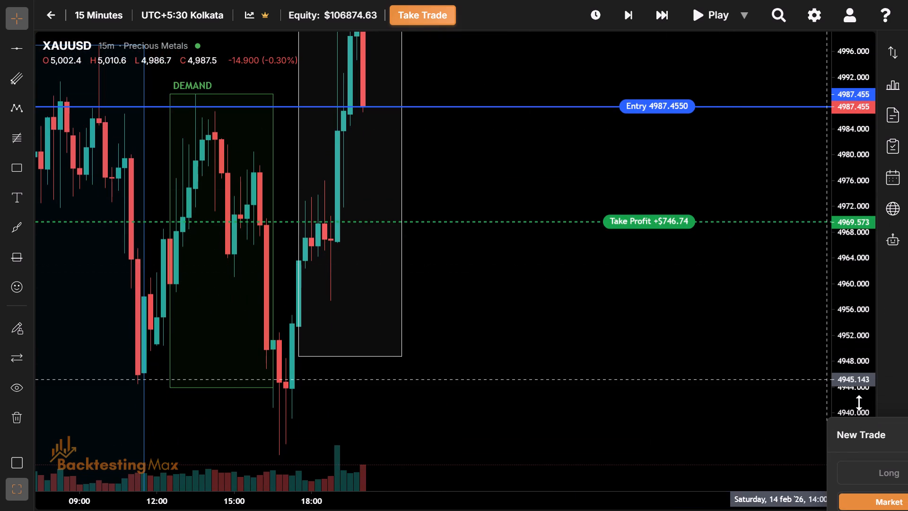
pyautogui.moveTo(871, 440); pyautogui.dragTo(459, 300)
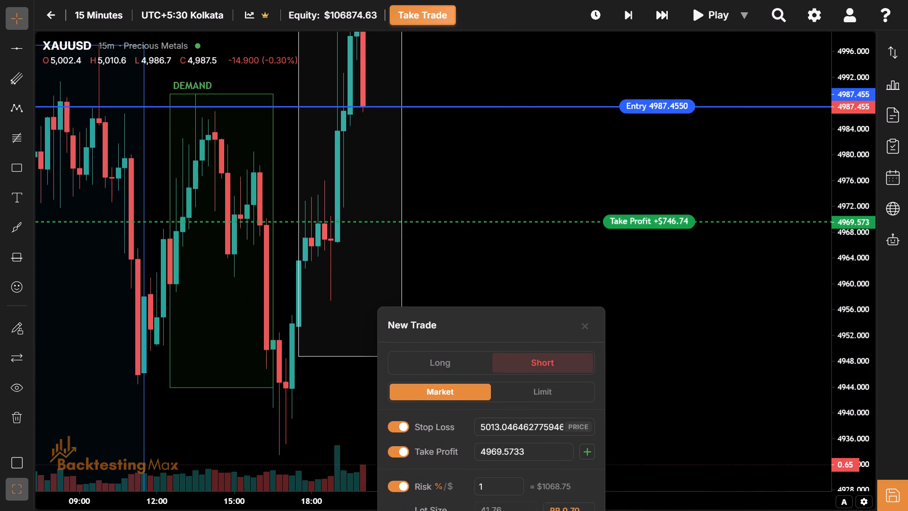
pyautogui.moveTo(459, 300); pyautogui.dragTo(498, 229)
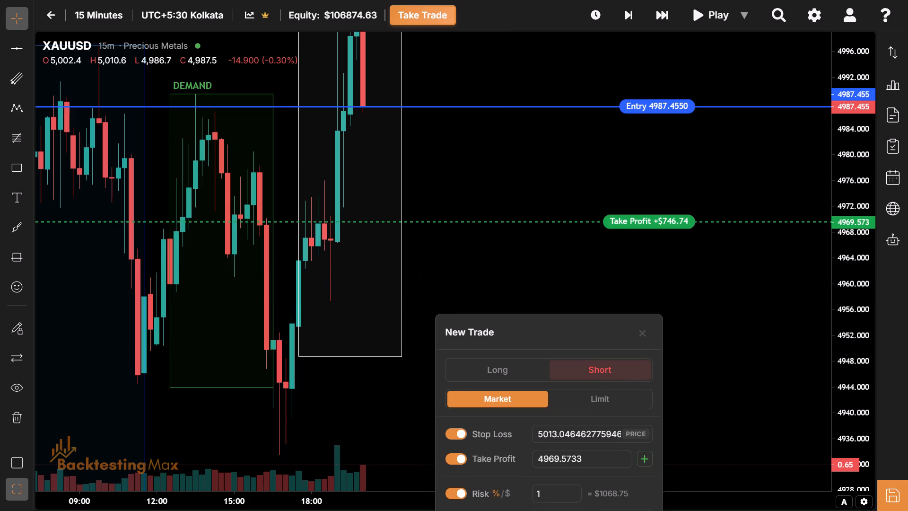
pyautogui.moveTo(507, 323); pyautogui.dragTo(497, 168)
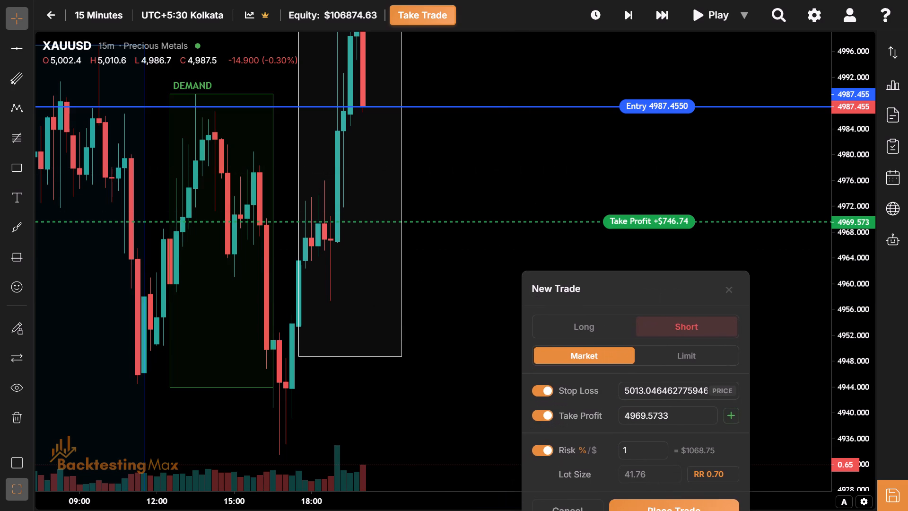
pyautogui.click(614, 355)
pyautogui.click(626, 434)
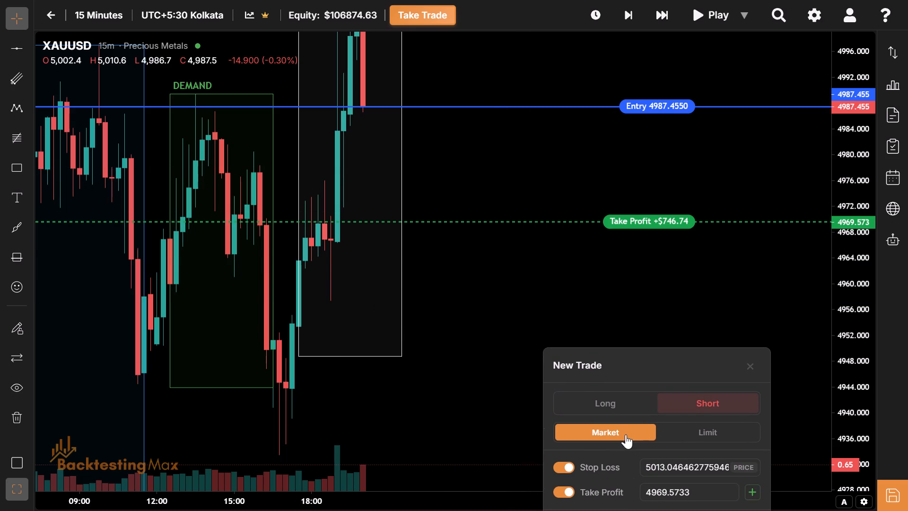
pyautogui.moveTo(655, 379); pyautogui.dragTo(742, 211)
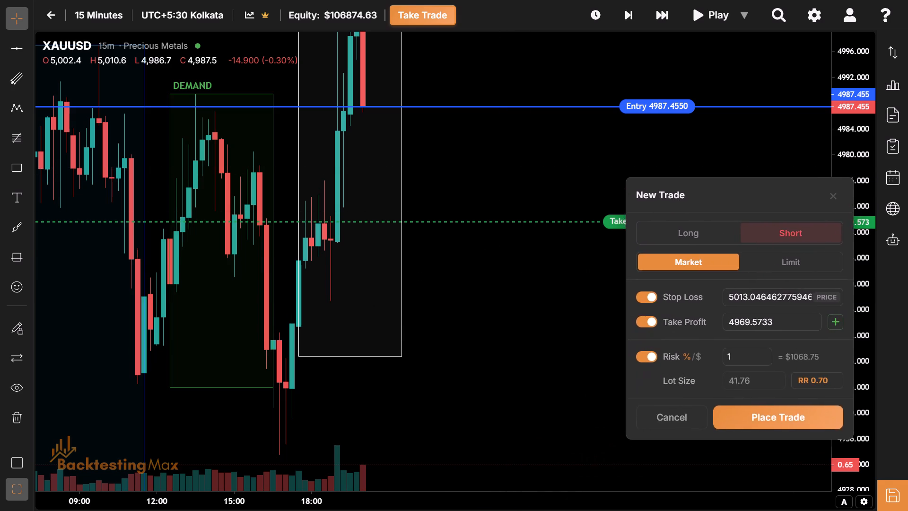
pyautogui.moveTo(742, 211); pyautogui.dragTo(830, 269)
pyautogui.moveTo(828, 264); pyautogui.dragTo(769, 269)
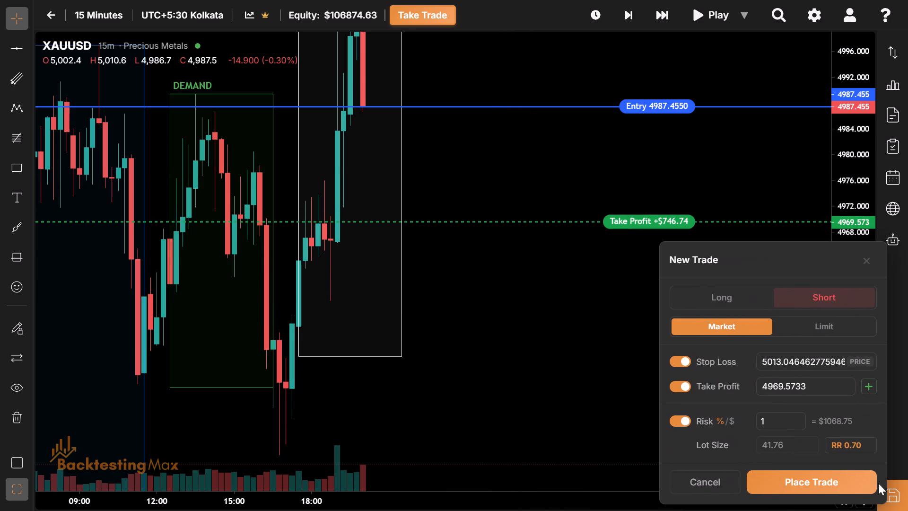
pyautogui.click(864, 443)
pyautogui.press('BackSpace')
pyautogui.press('BackSpace')
pyautogui.press('BackSpace')
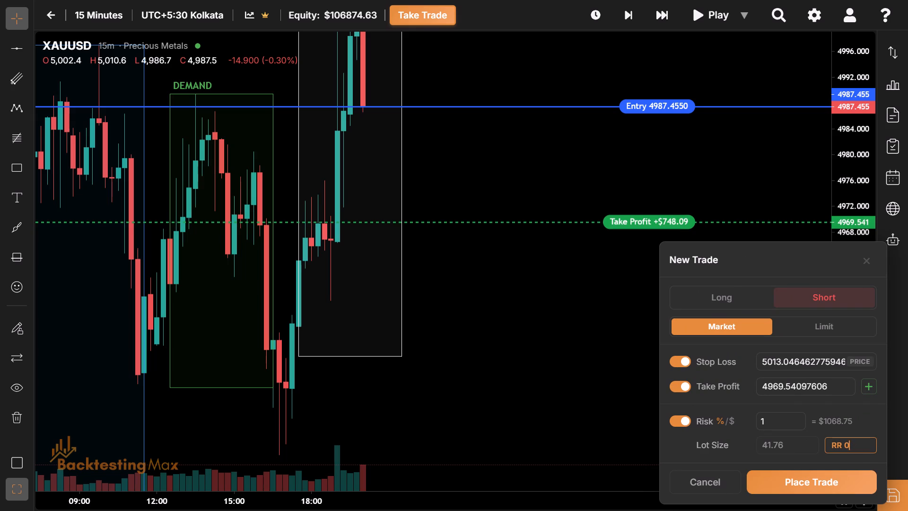
pyautogui.press('BackSpace')
pyautogui.press('2')
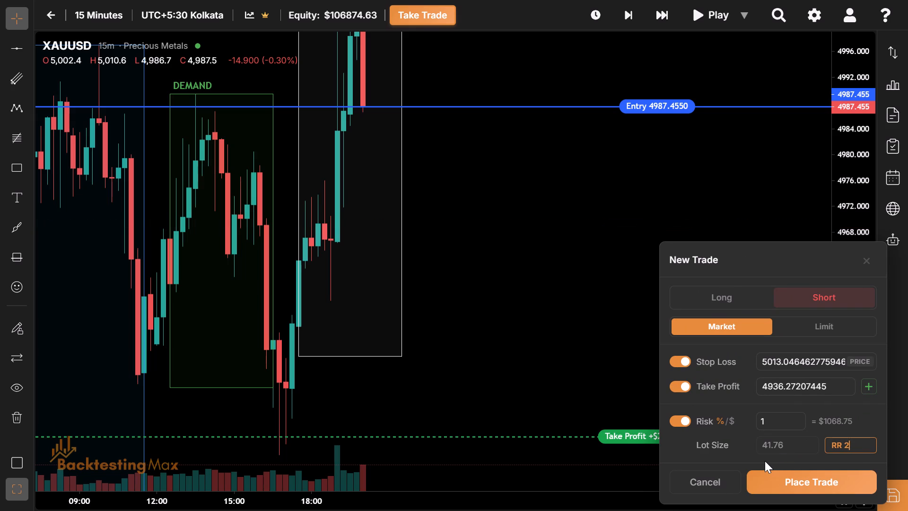
# Place the short market trade.
pyautogui.moveTo(561, 205); pyautogui.dragTo(506, 367)
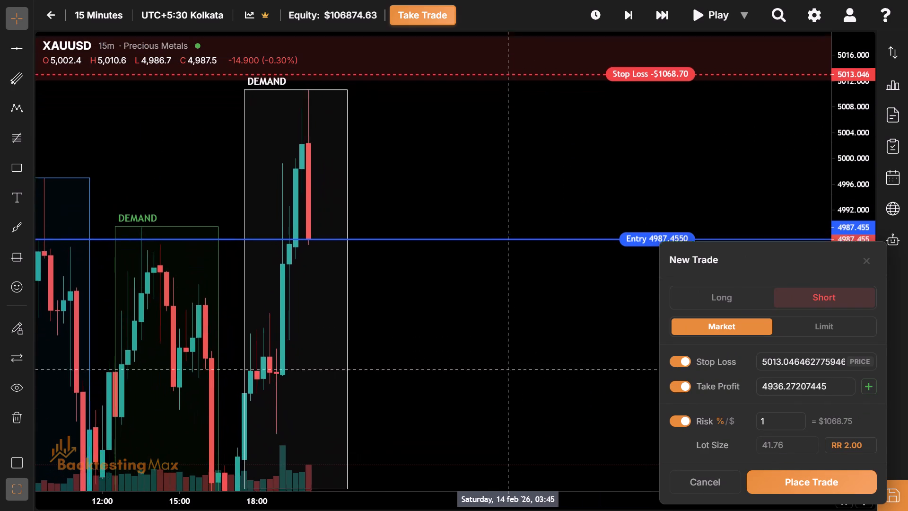
pyautogui.moveTo(506, 367); pyautogui.dragTo(505, 365)
pyautogui.click(836, 483)
# Advance the replay by one bar and return the chart to the 5-minute timeframe.
pyautogui.moveTo(506, 329); pyautogui.dragTo(532, 308)
pyautogui.click(619, 19)
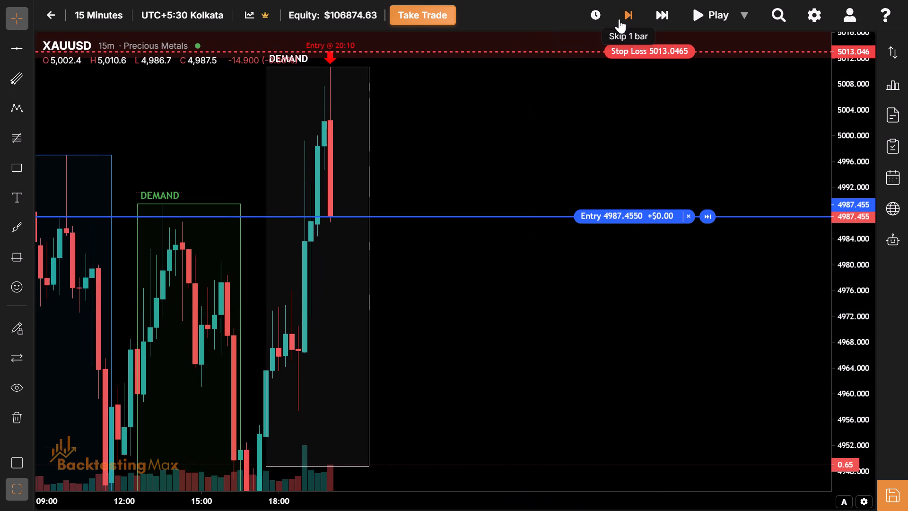
pyautogui.moveTo(458, 370); pyautogui.dragTo(557, 322)
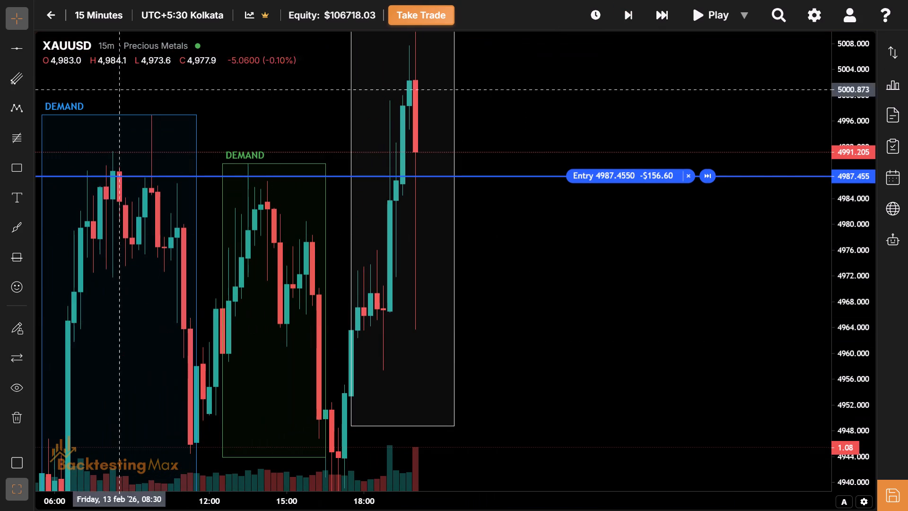
pyautogui.click(108, 25)
pyautogui.click(128, 159)
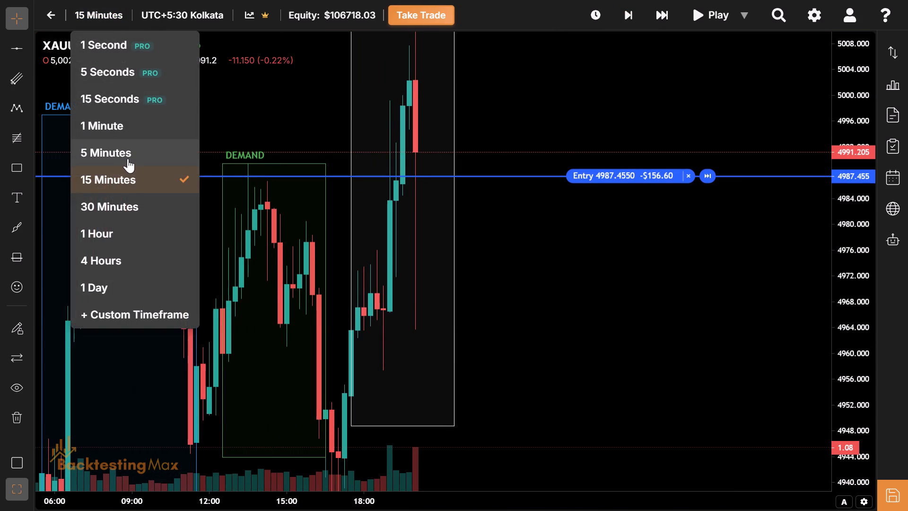
pyautogui.moveTo(535, 276); pyautogui.dragTo(535, 360)
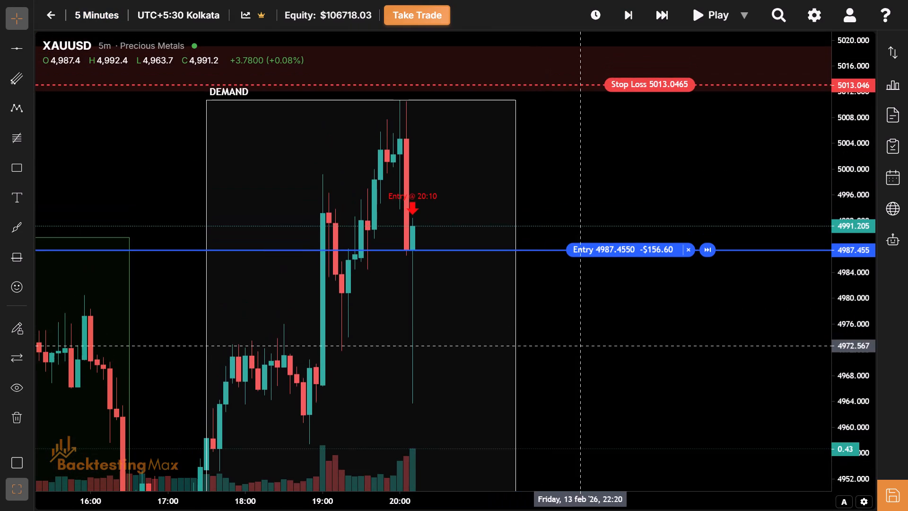
# Switch the chart to the 15-minute timeframe.
pyautogui.moveTo(637, 323); pyautogui.dragTo(630, 329)
pyautogui.moveTo(630, 329); pyautogui.dragTo(592, 304)
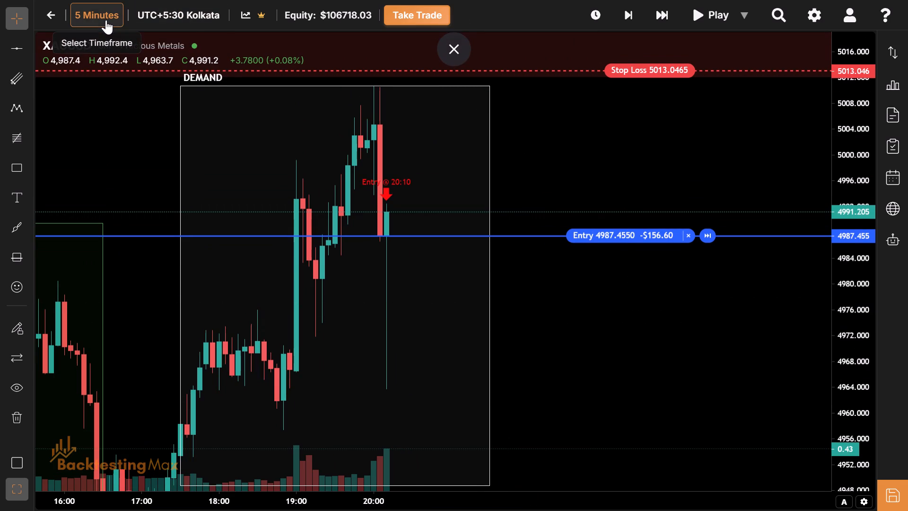
pyautogui.click(106, 20)
pyautogui.click(156, 176)
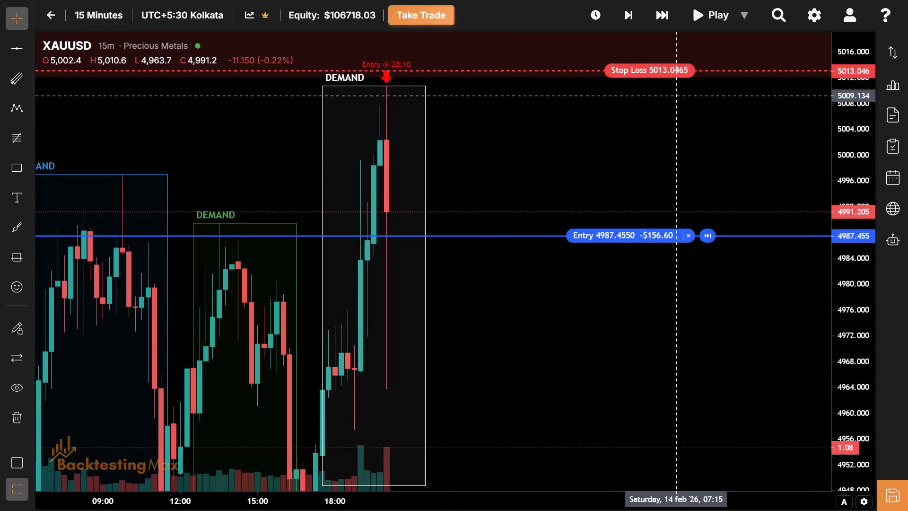
# Advance the replay bar by bar through four 15-minute bars to 21:00, following the open short trade.
pyautogui.click(626, 26)
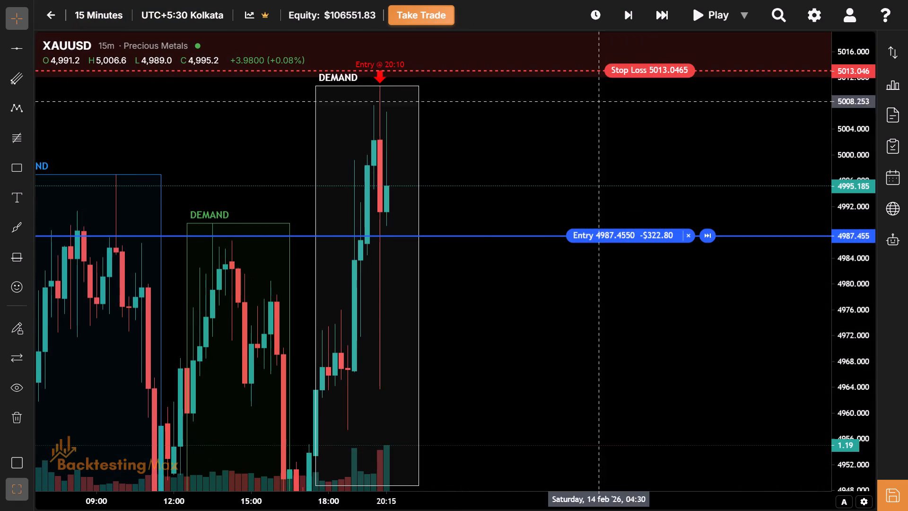
pyautogui.moveTo(535, 157); pyautogui.dragTo(601, 189)
pyautogui.moveTo(601, 189); pyautogui.dragTo(592, 199)
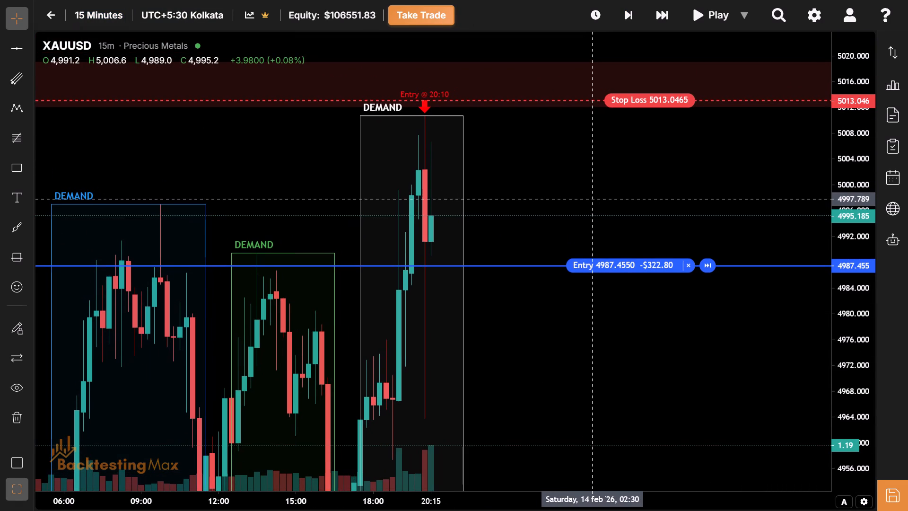
pyautogui.moveTo(589, 202); pyautogui.dragTo(591, 159)
pyautogui.moveTo(566, 187); pyautogui.dragTo(564, 182)
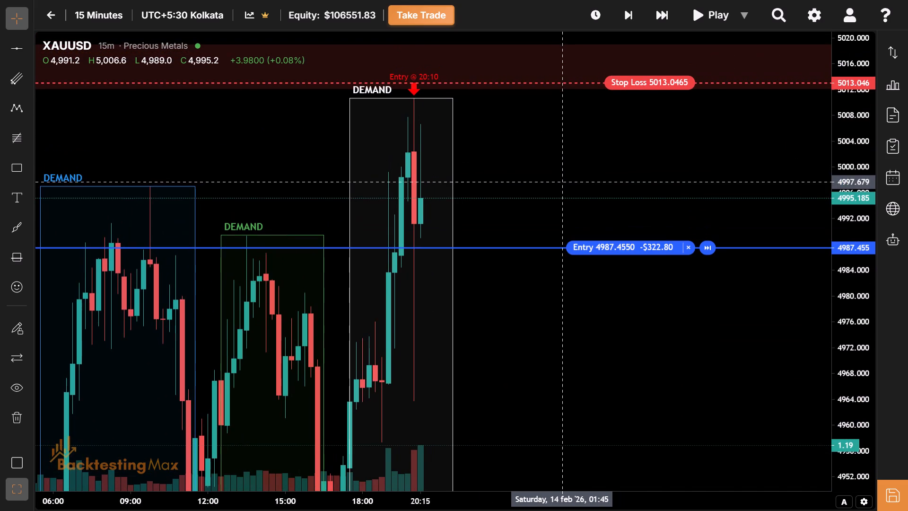
pyautogui.moveTo(564, 182); pyautogui.dragTo(560, 199)
pyautogui.click(631, 16)
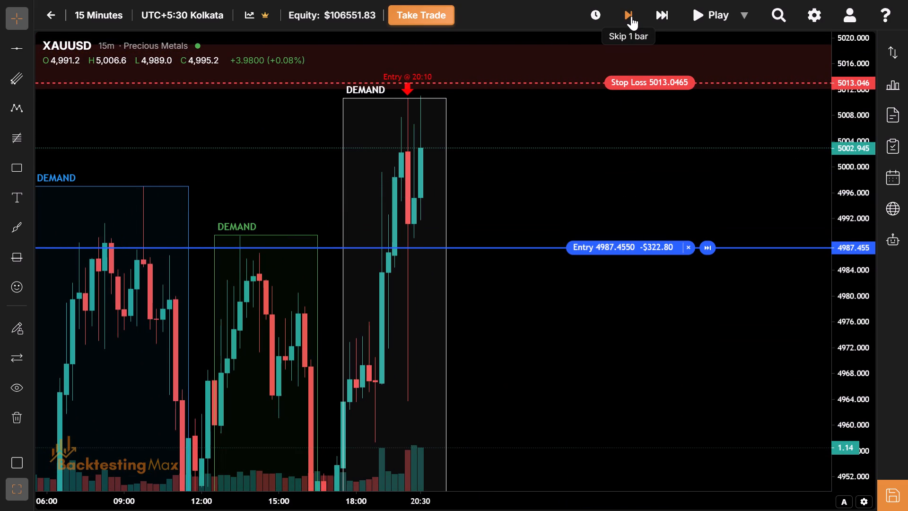
pyautogui.click(631, 16)
pyautogui.moveTo(581, 106); pyautogui.dragTo(641, 161)
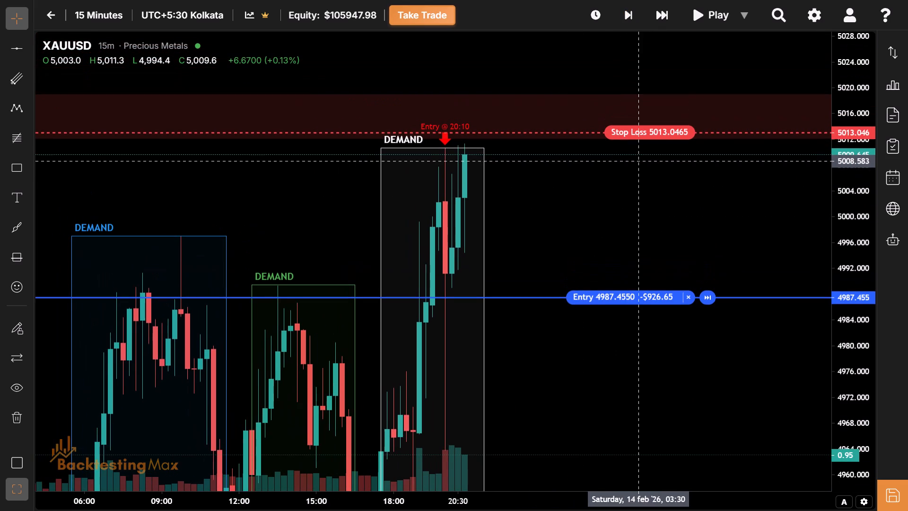
pyautogui.moveTo(641, 161); pyautogui.dragTo(619, 156)
pyautogui.click(628, 18)
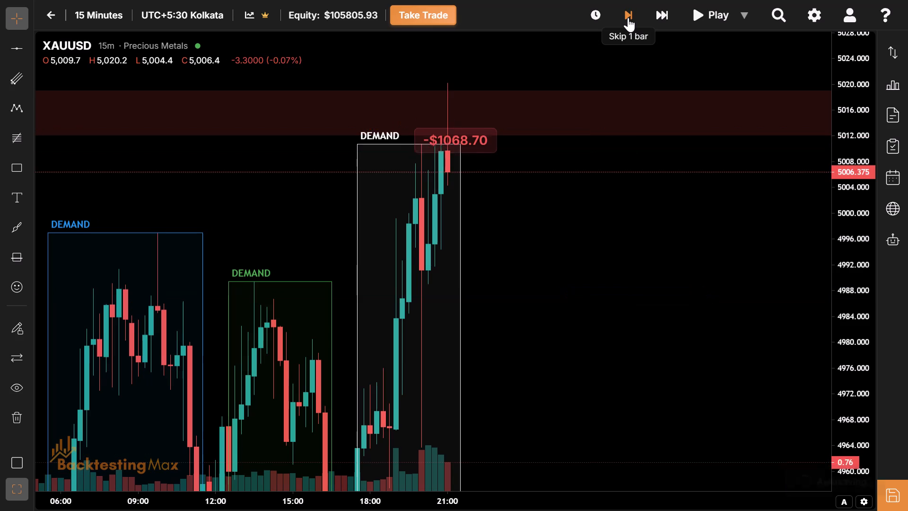
# Examine the 15-minute price action around the red zone and the New York session box, down to the session low.
pyautogui.moveTo(549, 169); pyautogui.dragTo(582, 245)
pyautogui.click(582, 245)
pyautogui.moveTo(582, 245); pyautogui.dragTo(545, 224)
pyautogui.moveTo(545, 224); pyautogui.dragTo(482, 172)
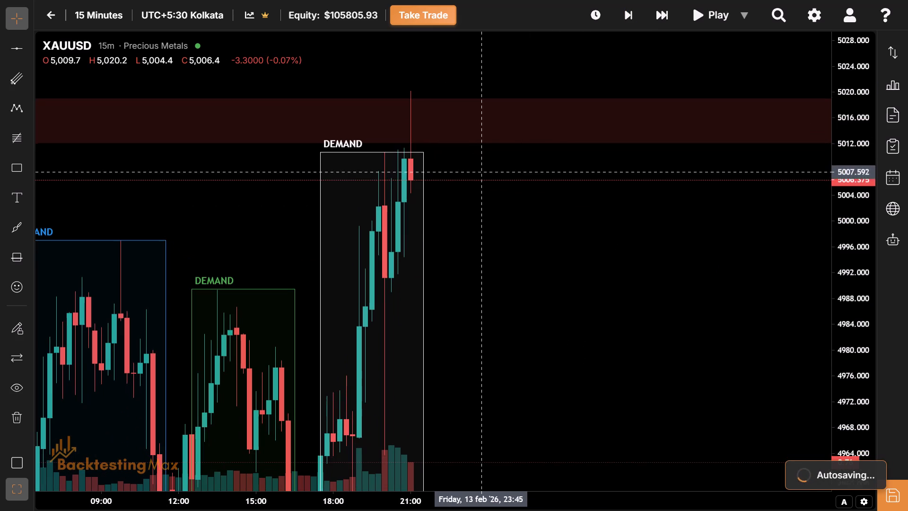
pyautogui.moveTo(412, 175); pyautogui.dragTo(393, 170)
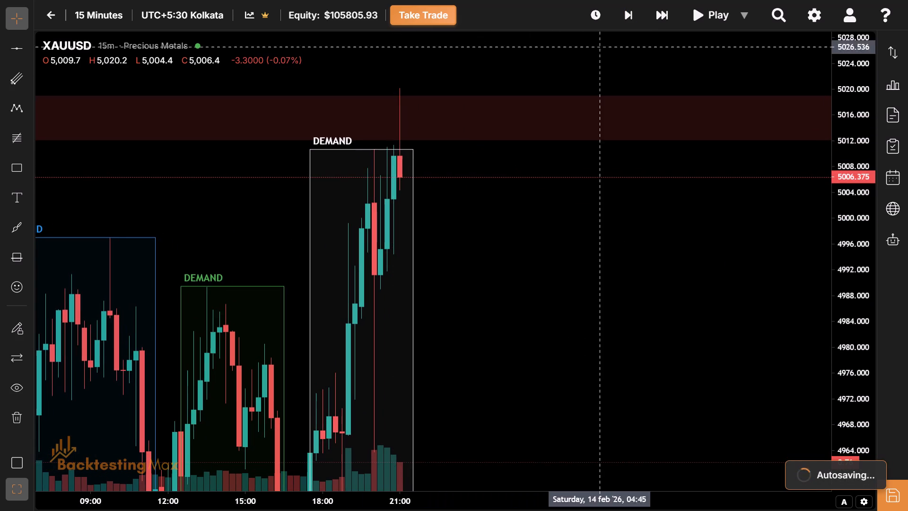
pyautogui.moveTo(576, 178); pyautogui.dragTo(555, 152)
pyautogui.moveTo(555, 152); pyautogui.dragTo(603, 223)
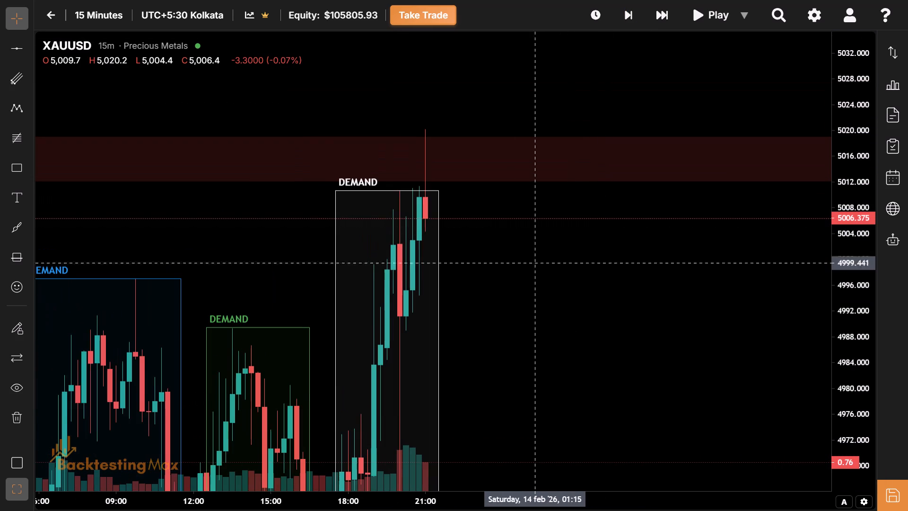
pyautogui.moveTo(512, 271); pyautogui.dragTo(522, 270)
pyautogui.moveTo(522, 270); pyautogui.dragTo(535, 99)
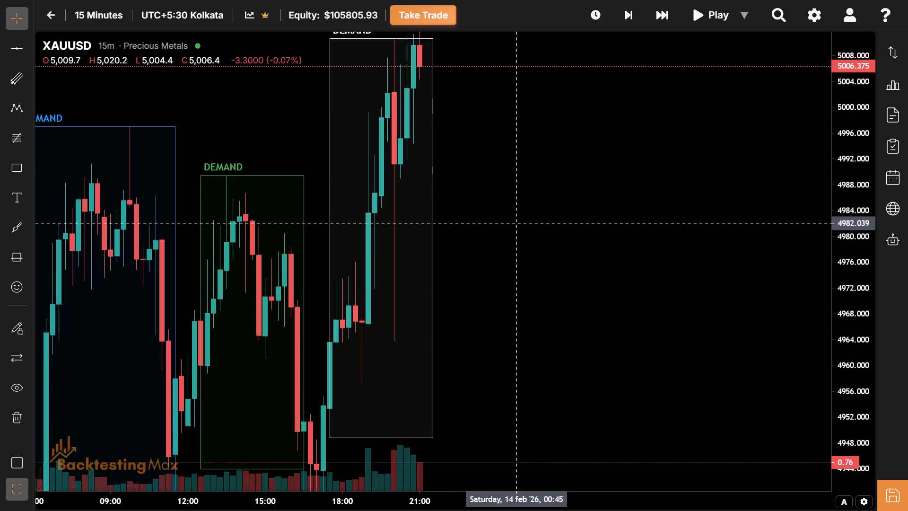
pyautogui.click(503, 295)
pyautogui.moveTo(503, 295); pyautogui.dragTo(503, 316)
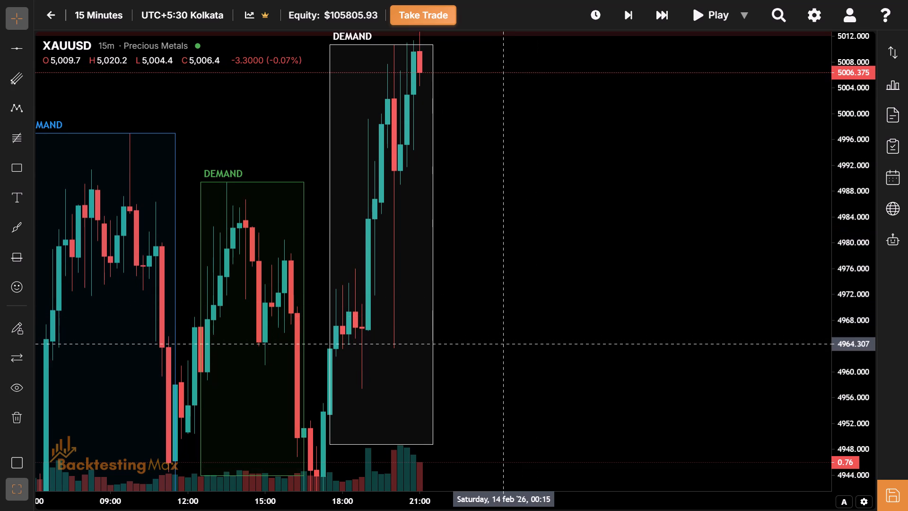
pyautogui.click(503, 344)
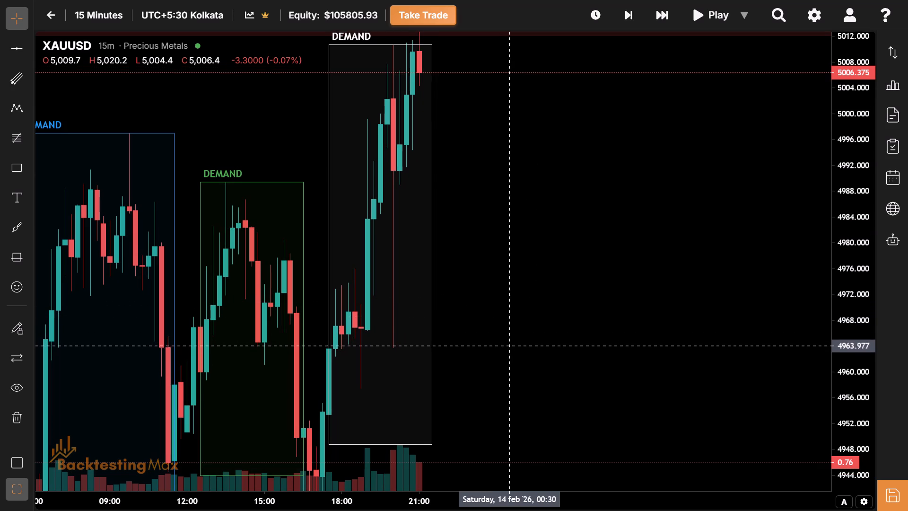
pyautogui.moveTo(509, 344); pyautogui.dragTo(509, 360)
pyautogui.moveTo(539, 223); pyautogui.dragTo(526, 334)
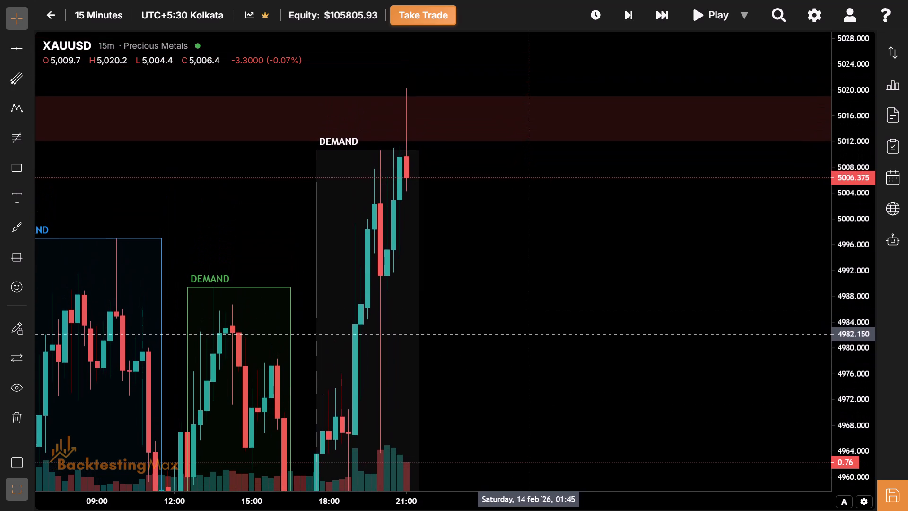
pyautogui.moveTo(542, 265); pyautogui.dragTo(541, 292)
pyautogui.moveTo(561, 232); pyautogui.dragTo(553, 300)
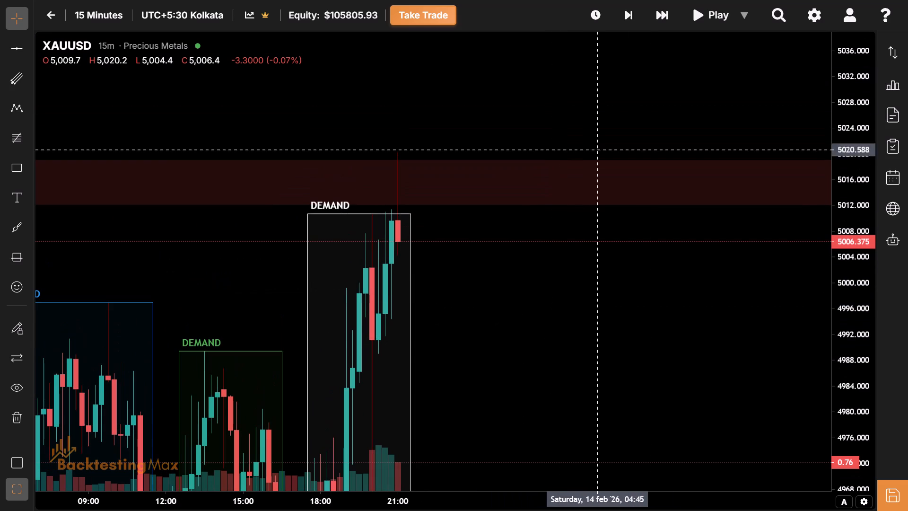
# Advance the replay by one 15-minute bar and review the new candle against the New York session range.
pyautogui.click(628, 16)
pyautogui.moveTo(545, 361); pyautogui.dragTo(537, 319)
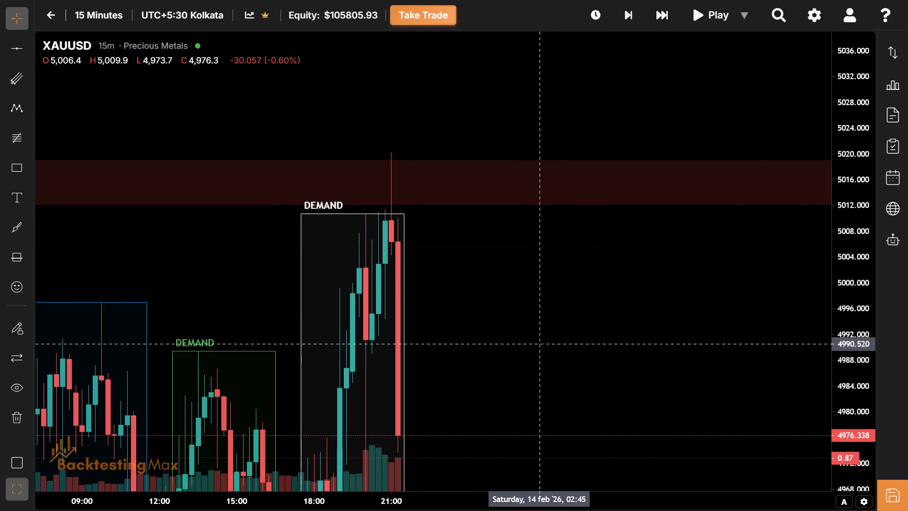
pyautogui.moveTo(537, 319); pyautogui.dragTo(516, 174)
pyautogui.moveTo(516, 174); pyautogui.dragTo(548, 81)
pyautogui.moveTo(513, 298); pyautogui.dragTo(529, 352)
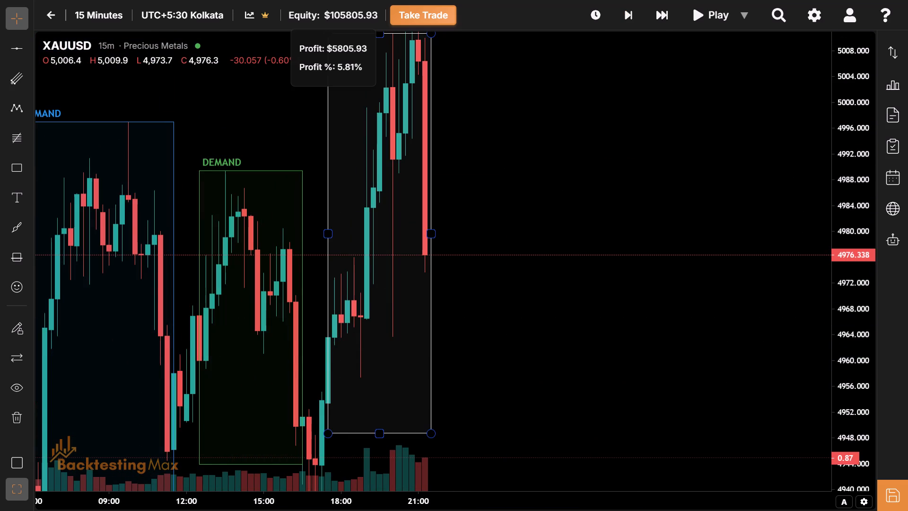
pyautogui.moveTo(465, 264); pyautogui.dragTo(479, 302)
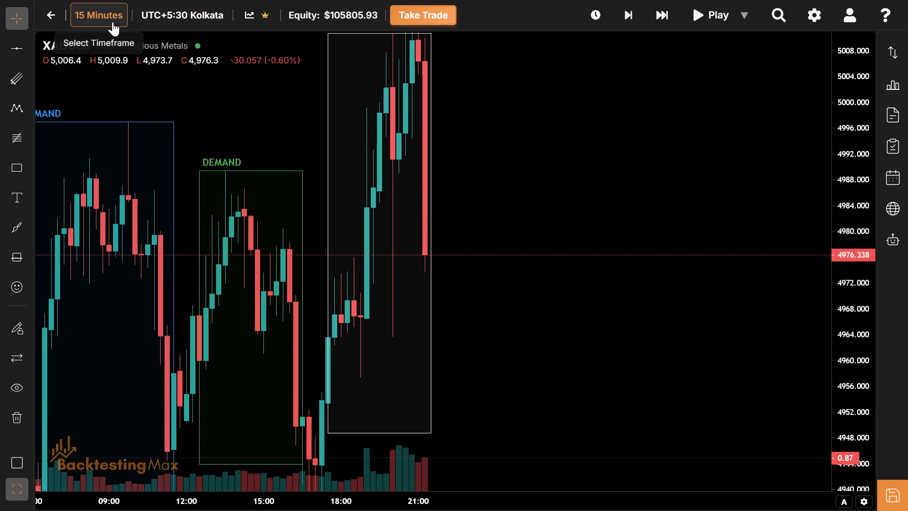
# Switch the chart back to the 5-minute timeframe.
pyautogui.click(113, 22)
pyautogui.click(140, 157)
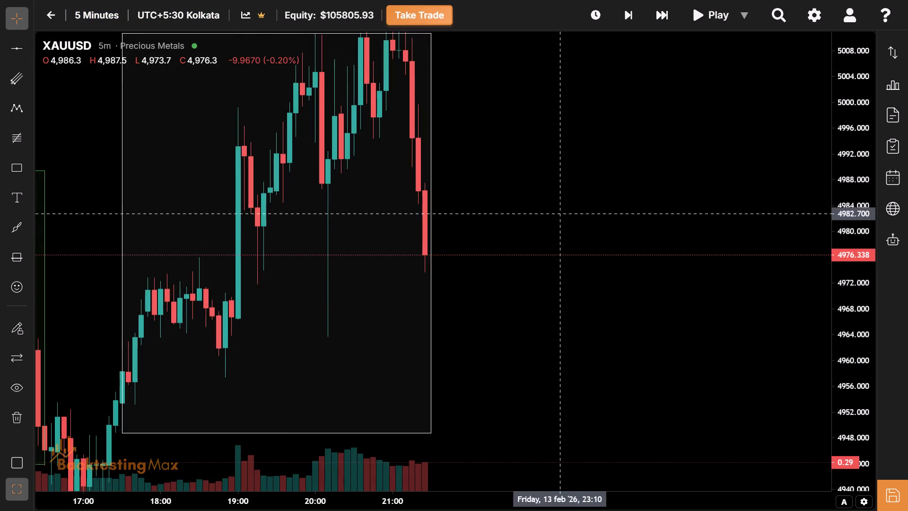
# Raise the top edge of the New York session box to the session's new high at about 5020.
pyautogui.moveTo(560, 214); pyautogui.dragTo(598, 345)
pyautogui.moveTo(594, 321); pyautogui.dragTo(691, 371)
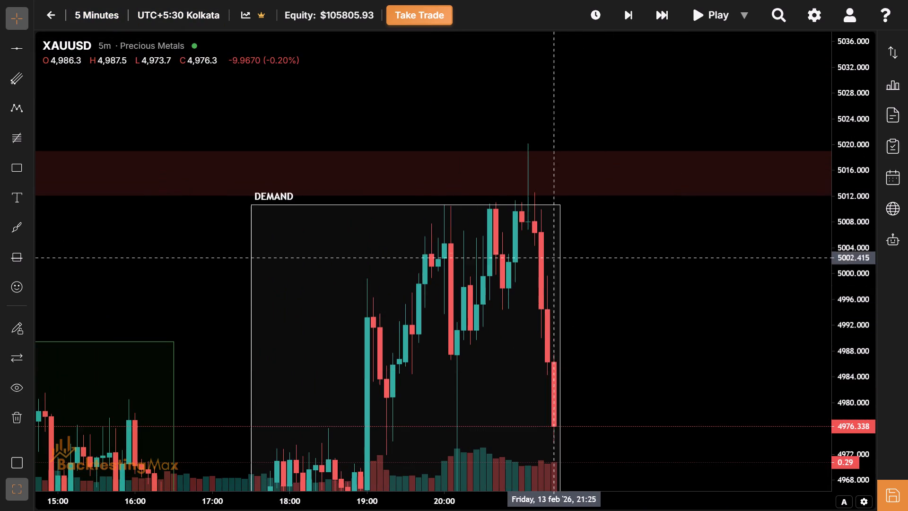
pyautogui.moveTo(402, 205); pyautogui.dragTo(389, 123)
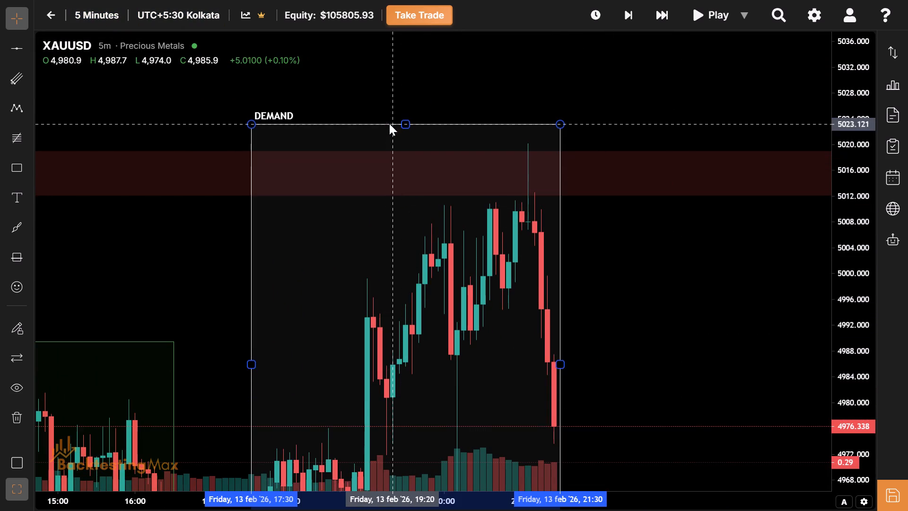
pyautogui.moveTo(389, 123); pyautogui.dragTo(388, 144)
# Examine the 5-minute price action from the New York session low up to the red zone.
pyautogui.moveTo(722, 344); pyautogui.dragTo(683, 225)
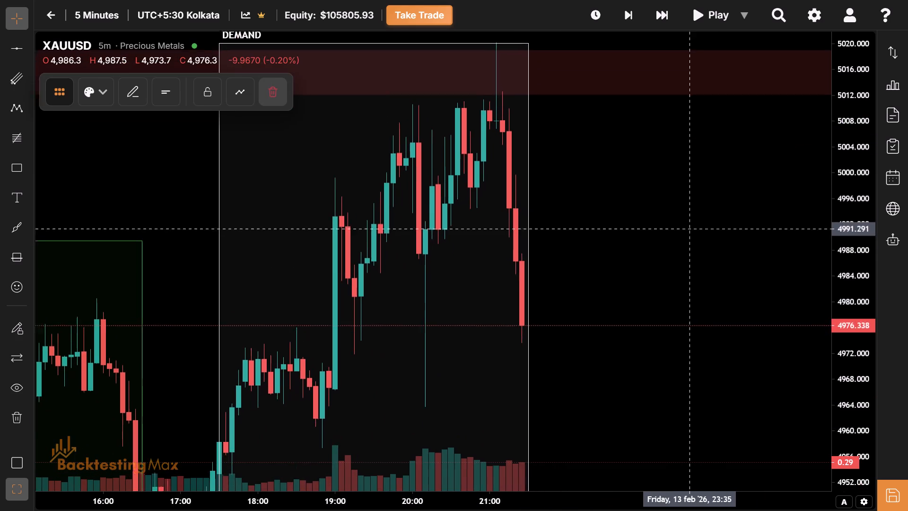
pyautogui.moveTo(683, 225); pyautogui.dragTo(655, 169)
pyautogui.moveTo(627, 351); pyautogui.dragTo(629, 144)
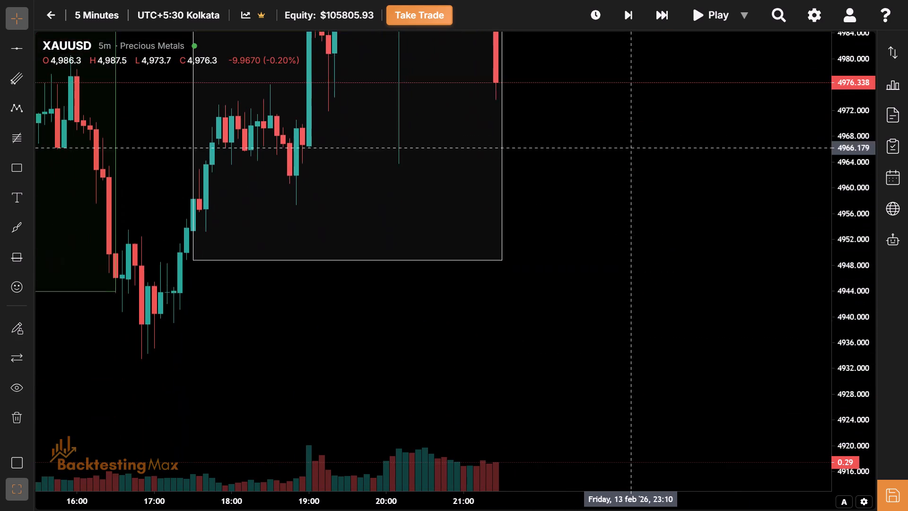
pyautogui.moveTo(629, 144); pyautogui.dragTo(622, 108)
pyautogui.moveTo(629, 288); pyautogui.dragTo(657, 440)
pyautogui.moveTo(678, 97); pyautogui.dragTo(676, 170)
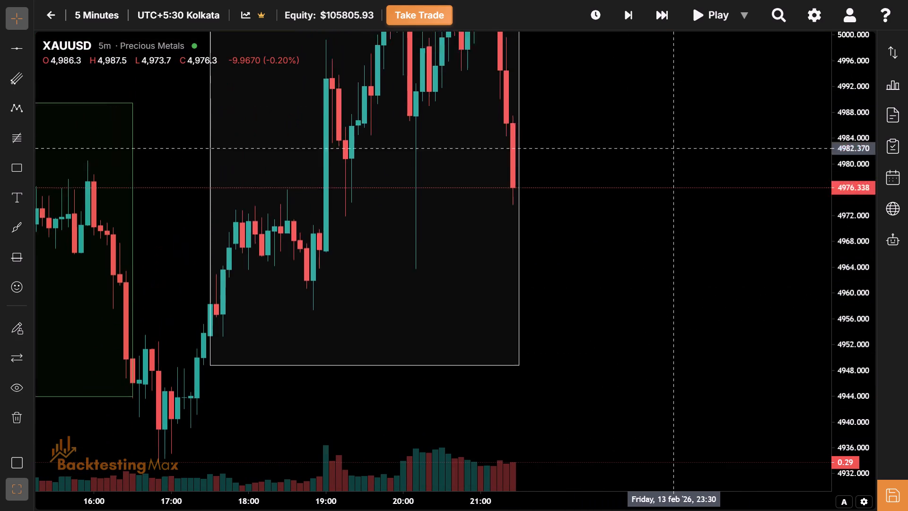
pyautogui.moveTo(676, 170); pyautogui.dragTo(677, 205)
pyautogui.moveTo(677, 205); pyautogui.dragTo(675, 258)
pyautogui.moveTo(675, 258); pyautogui.dragTo(673, 272)
pyautogui.moveTo(673, 272); pyautogui.dragTo(671, 312)
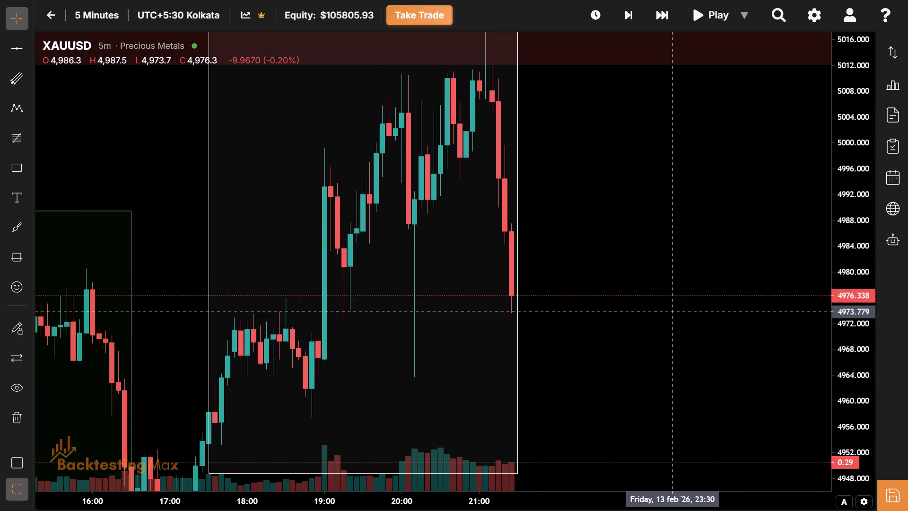
pyautogui.moveTo(676, 246); pyautogui.dragTo(667, 300)
# Advance the replay by two 5-minute bars, one at a time, past the end of the New York session box.
pyautogui.click(622, 15)
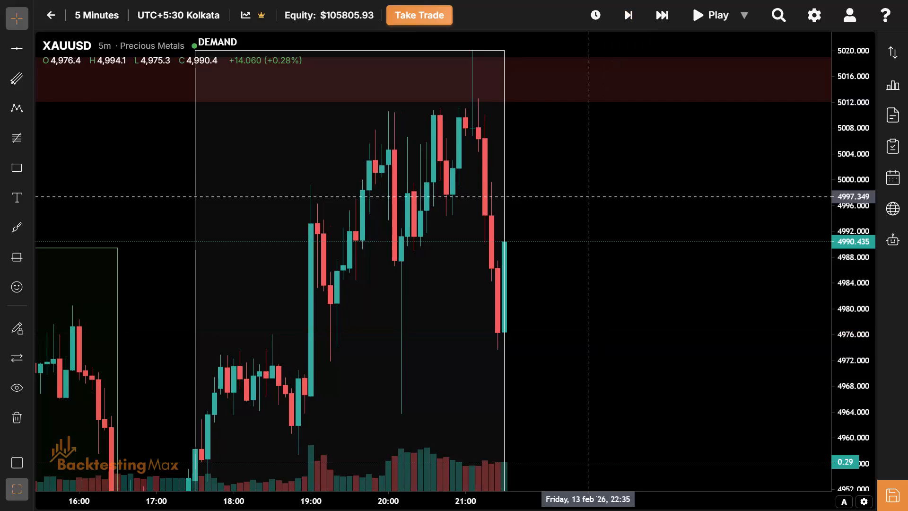
pyautogui.moveTo(583, 214); pyautogui.dragTo(672, 289)
pyautogui.moveTo(667, 290); pyautogui.dragTo(534, 224)
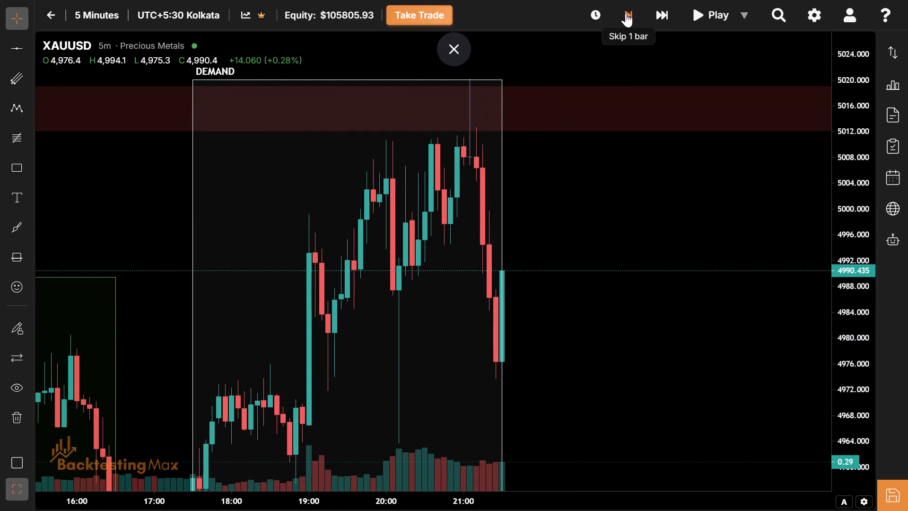
pyautogui.click(626, 13)
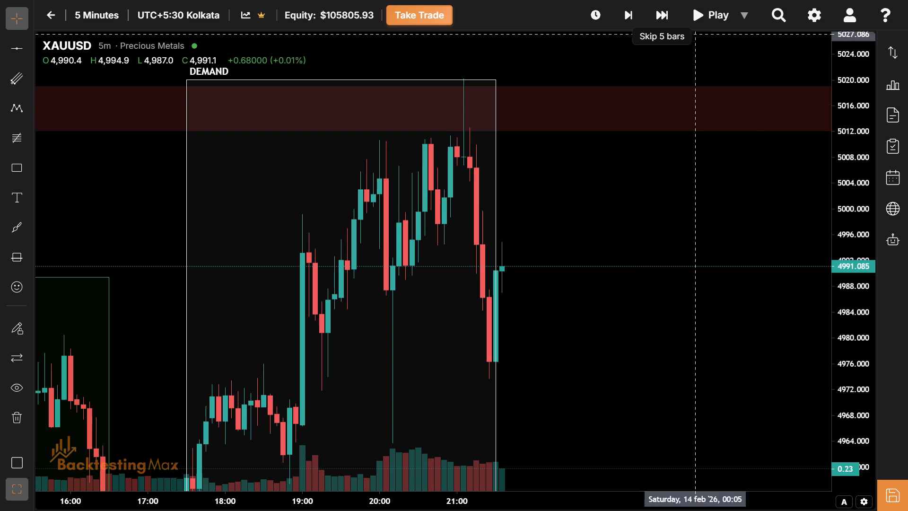
# Skip the replay ahead by five 5-minute bars to 22:00 and review the move beyond the New York session box.
pyautogui.moveTo(655, 259); pyautogui.dragTo(671, 260)
pyautogui.moveTo(671, 260); pyautogui.dragTo(682, 262)
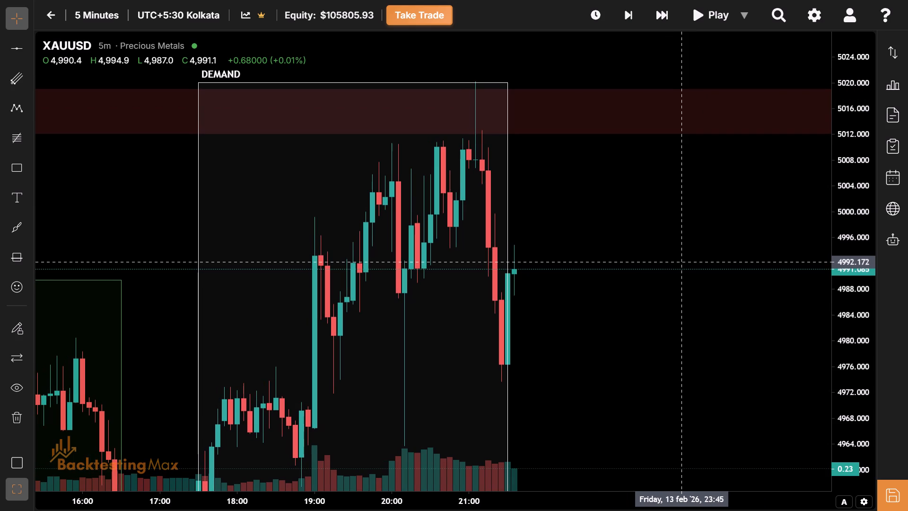
pyautogui.moveTo(682, 262); pyautogui.dragTo(692, 269)
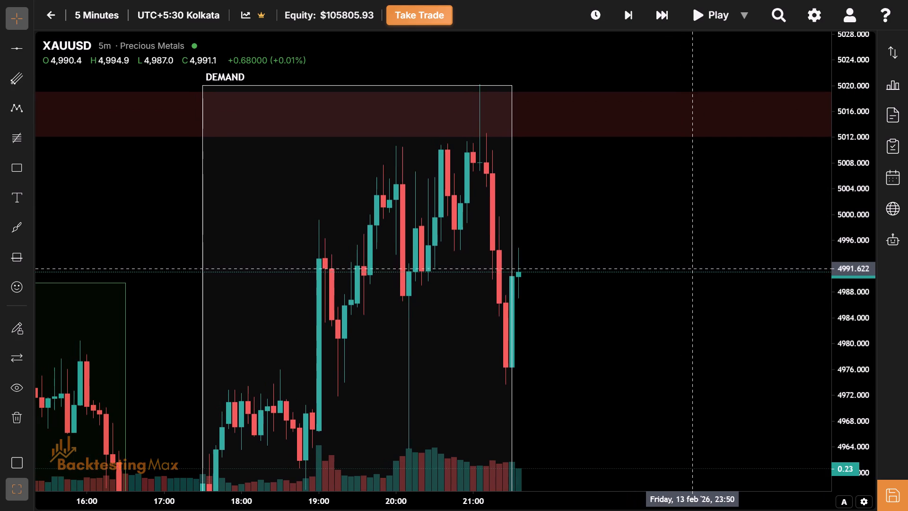
pyautogui.moveTo(692, 269); pyautogui.dragTo(692, 269)
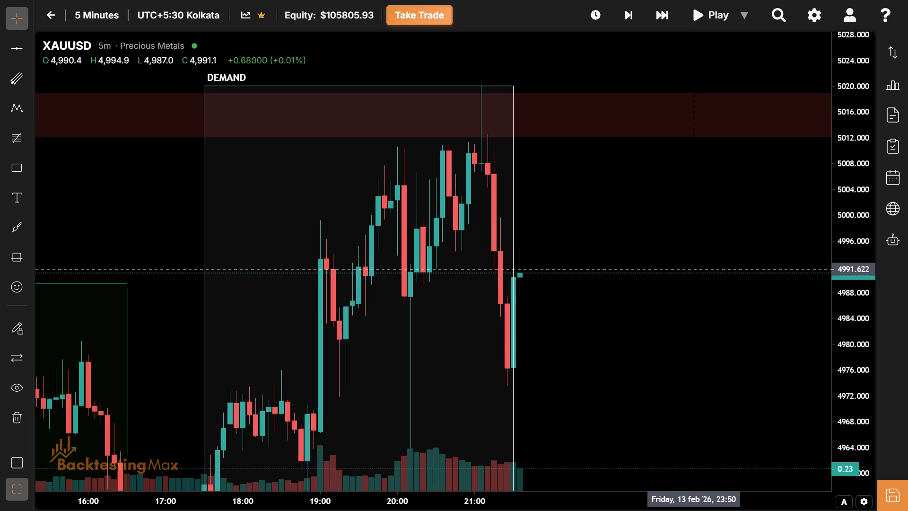
pyautogui.moveTo(651, 293); pyautogui.dragTo(539, 284)
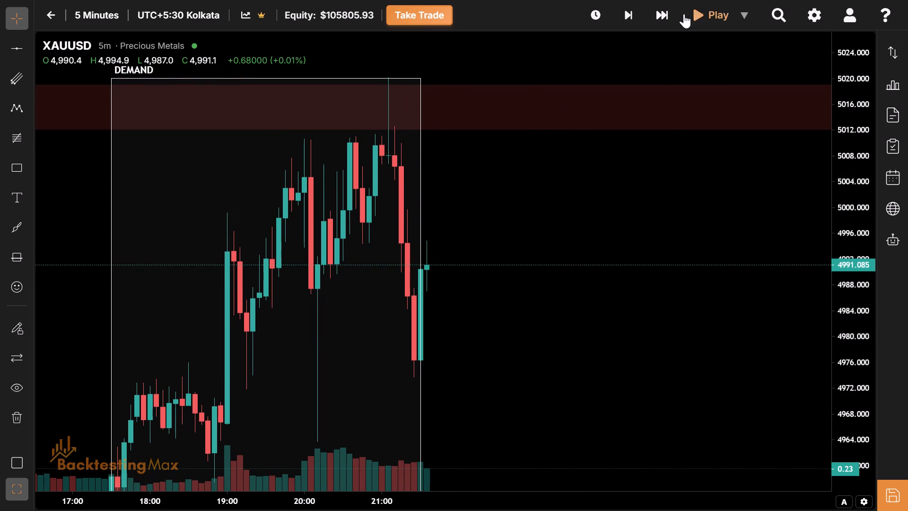
pyautogui.click(658, 19)
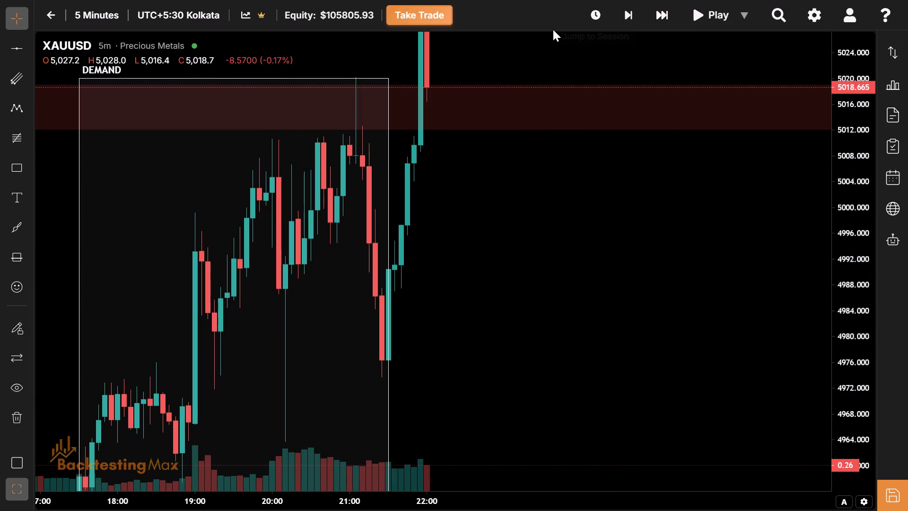
pyautogui.moveTo(512, 54); pyautogui.dragTo(681, 1)
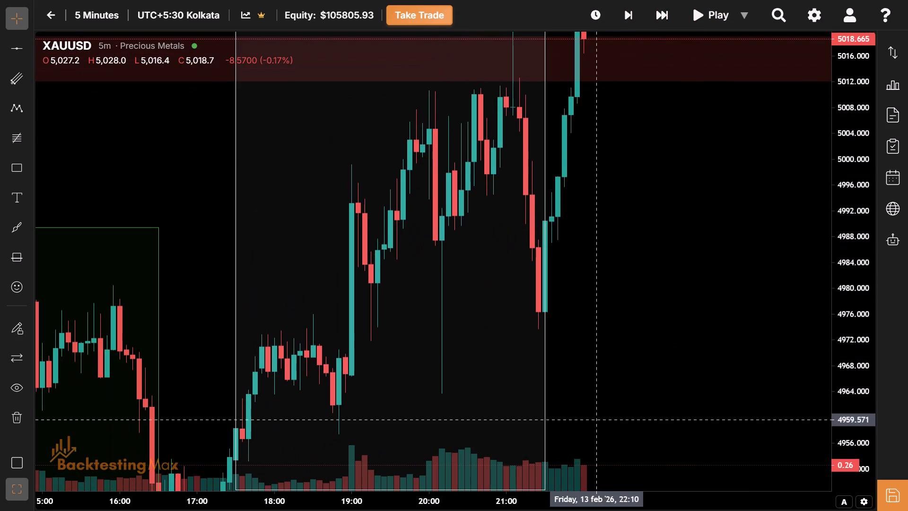
# Examine the 5-minute price action across the New York session box and the move above the red zone.
pyautogui.moveTo(595, 420); pyautogui.dragTo(616, 275)
pyautogui.moveTo(616, 275); pyautogui.dragTo(574, 143)
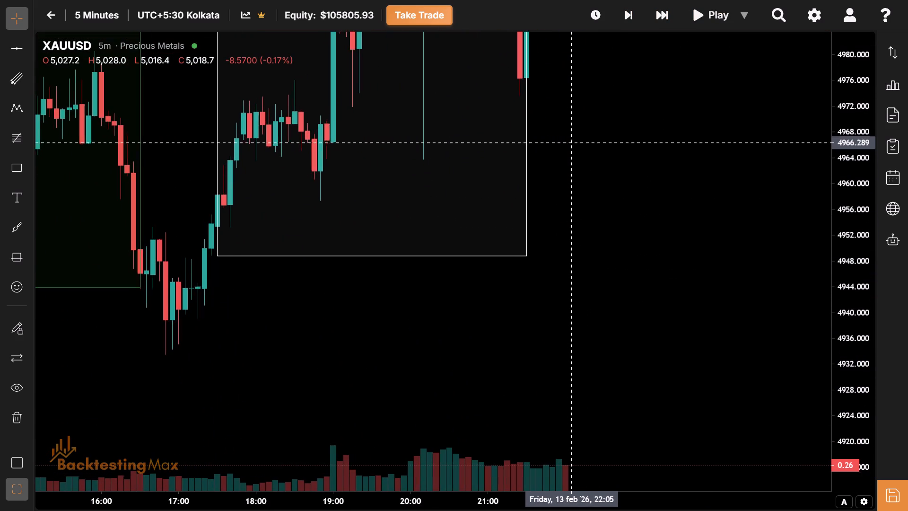
pyautogui.moveTo(574, 143); pyautogui.dragTo(574, 146)
pyautogui.moveTo(566, 313); pyautogui.dragTo(529, 489)
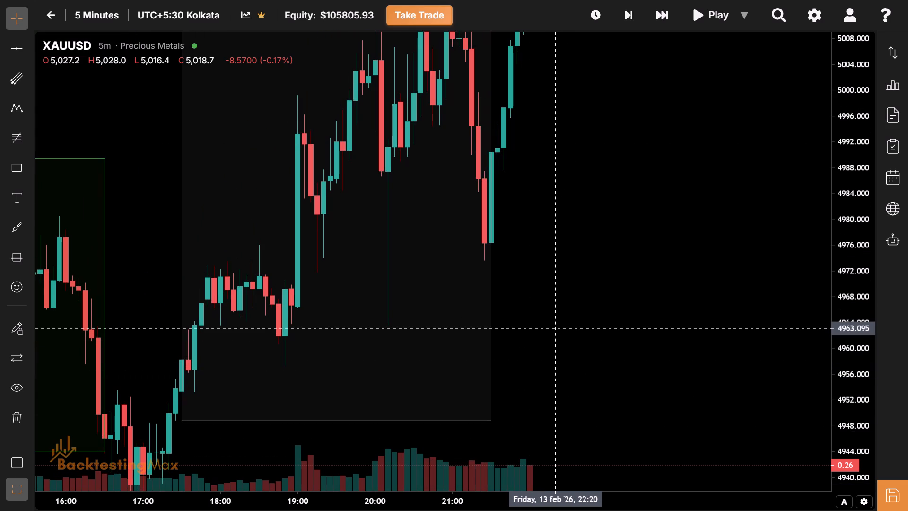
pyautogui.moveTo(556, 247); pyautogui.dragTo(511, 463)
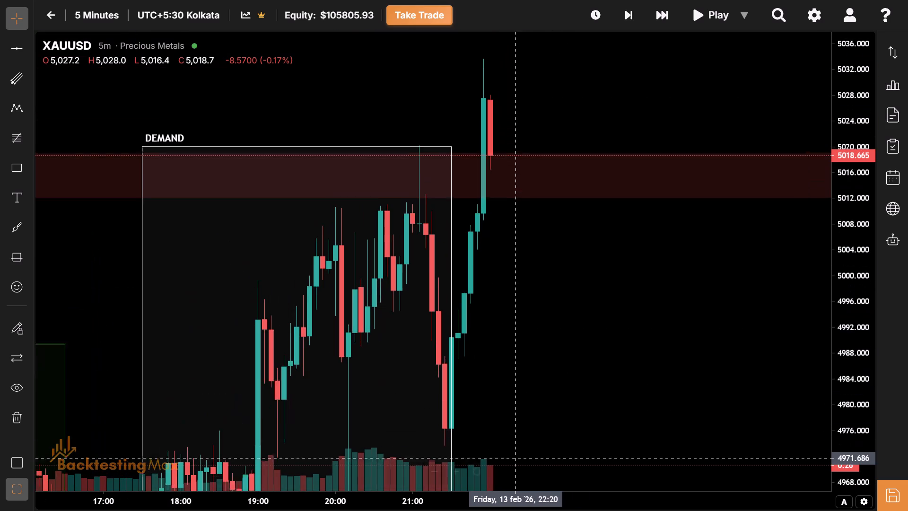
pyautogui.moveTo(511, 463); pyautogui.dragTo(508, 465)
pyautogui.moveTo(530, 329); pyautogui.dragTo(461, 199)
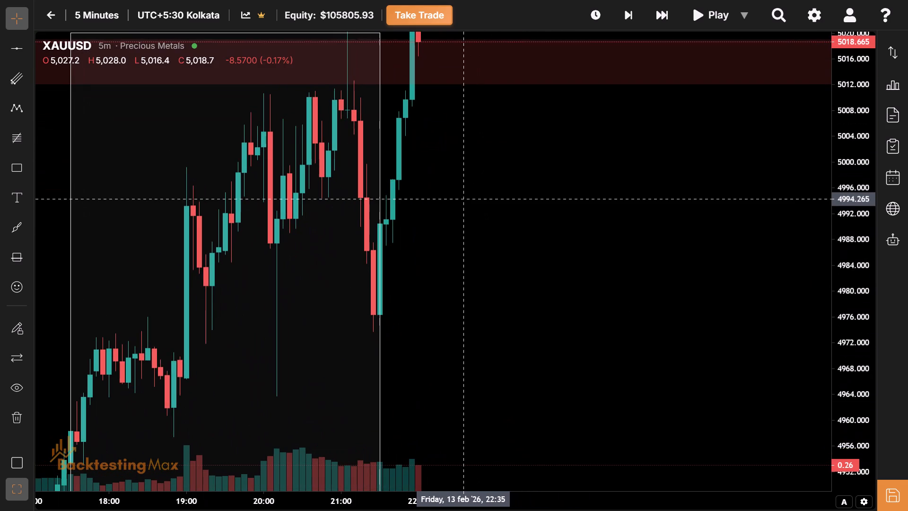
pyautogui.moveTo(461, 199); pyautogui.dragTo(462, 199)
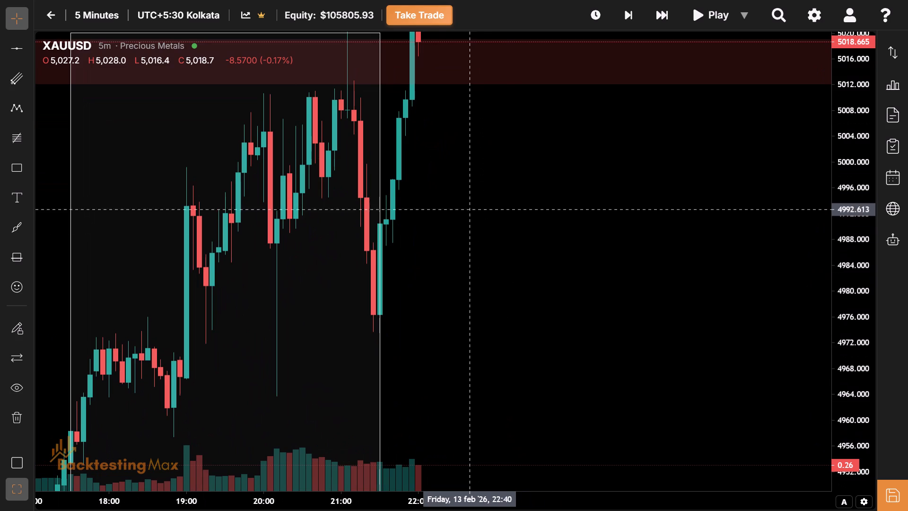
pyautogui.moveTo(514, 213); pyautogui.dragTo(516, 291)
pyautogui.moveTo(518, 259); pyautogui.dragTo(512, 392)
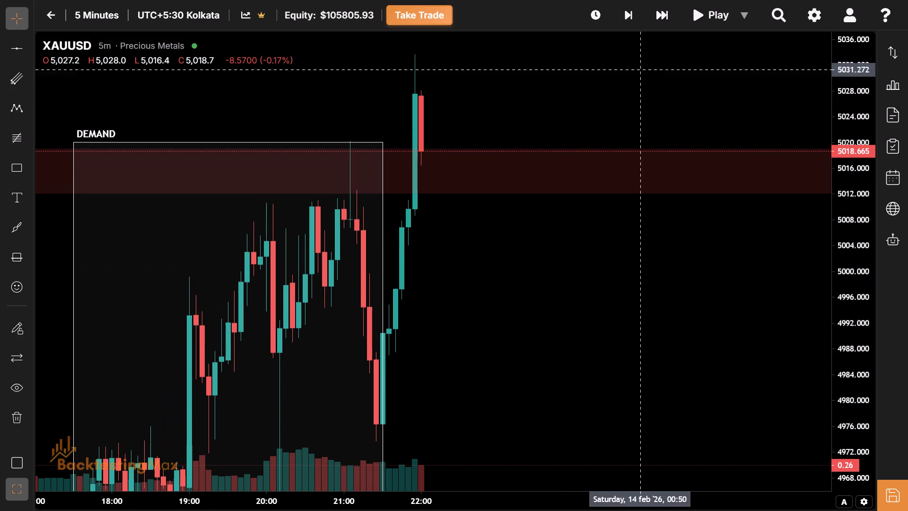
# Advance the replay by one bar, and on in five-bar jumps to about 00:25 on 14 February.
pyautogui.click(625, 19)
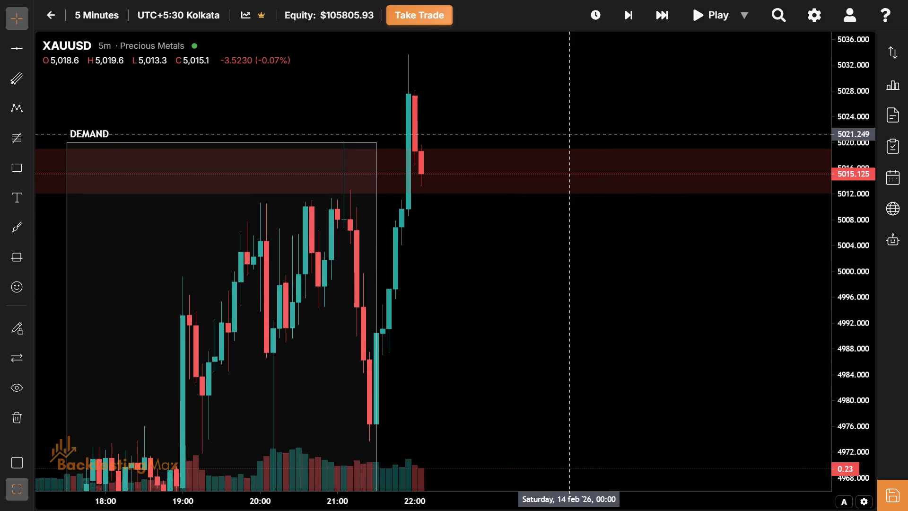
pyautogui.click(653, 24)
pyautogui.tripleClick(653, 24)
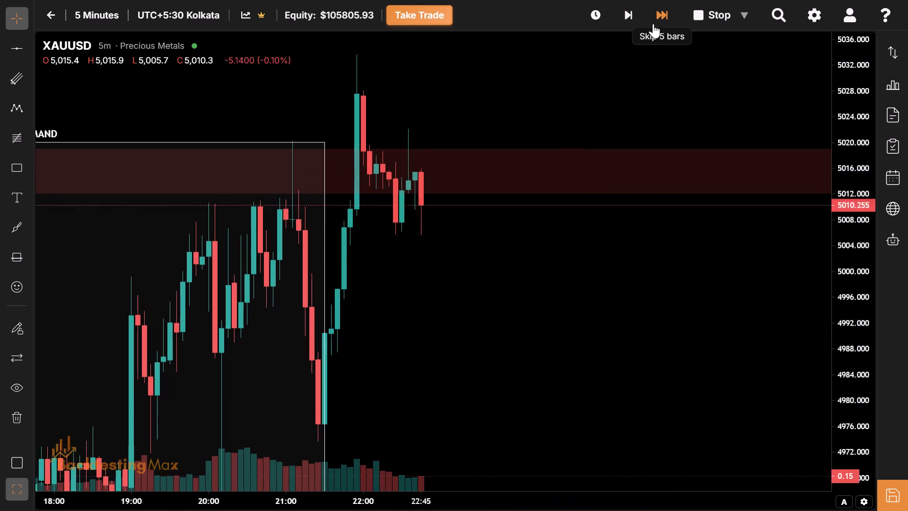
pyautogui.tripleClick(653, 24)
pyautogui.tripleClick(653, 24)
pyautogui.click(653, 24)
pyautogui.moveTo(653, 24); pyautogui.dragTo(467, 143)
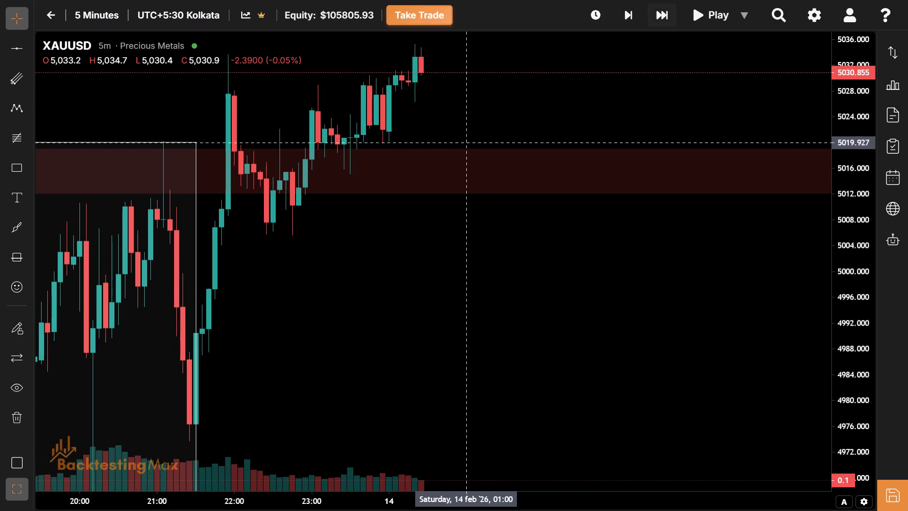
# Apply the Support/Demand template to the red zone between about 5012 and 5019.
pyautogui.moveTo(467, 143); pyautogui.dragTo(468, 149)
pyautogui.click(468, 149)
pyautogui.click(90, 86)
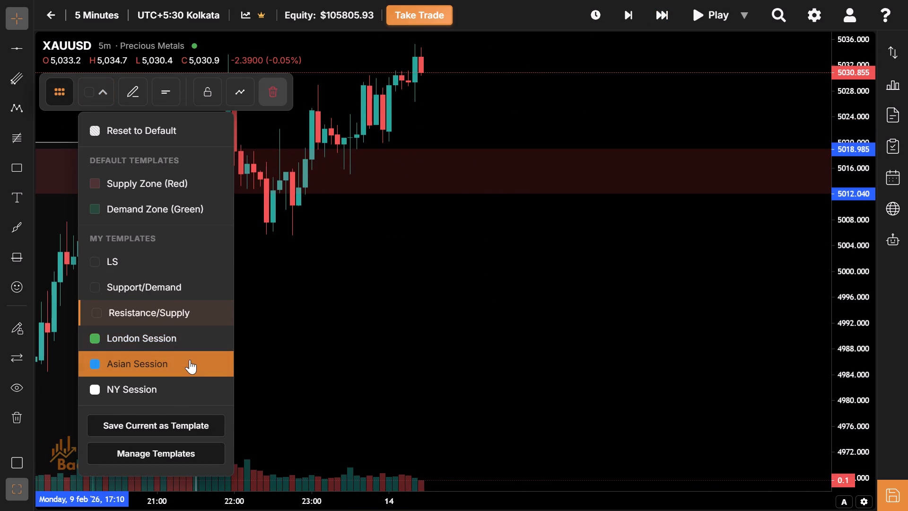
pyautogui.click(192, 297)
# Skip the replay ahead in five-bar jumps to about 01:40 on 14 February, with the zone near 5050 in view.
pyautogui.moveTo(498, 297); pyautogui.dragTo(467, 425)
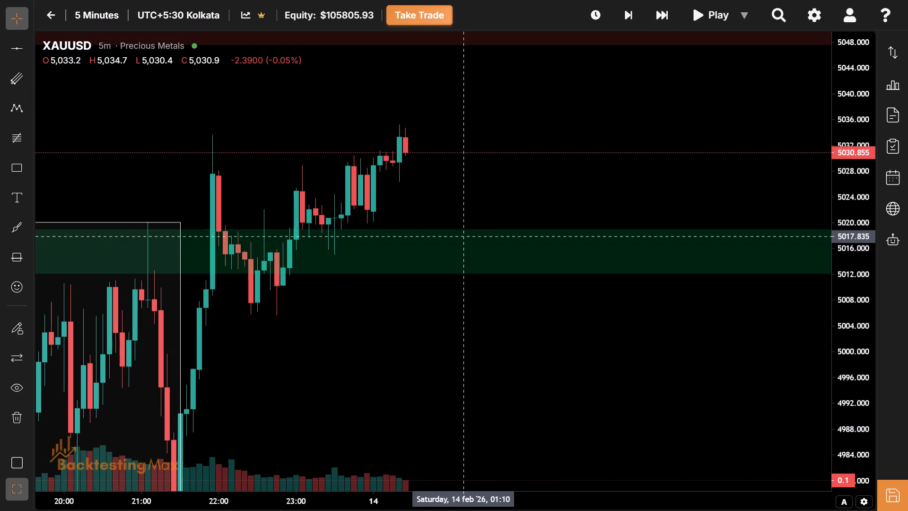
pyautogui.moveTo(474, 177); pyautogui.dragTo(447, 325)
pyautogui.moveTo(484, 277); pyautogui.dragTo(487, 309)
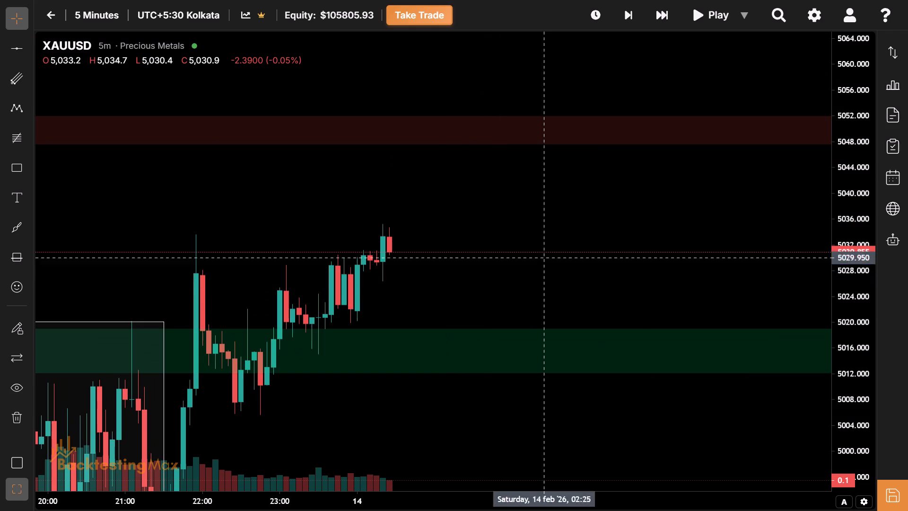
pyautogui.click(671, 11)
pyautogui.click(671, 11)
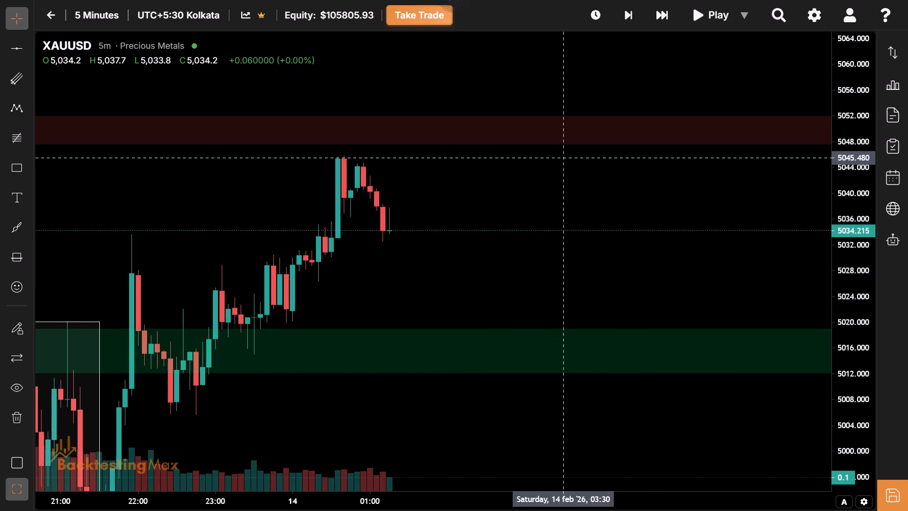
pyautogui.moveTo(563, 158); pyautogui.dragTo(578, 210)
pyautogui.click(674, 23)
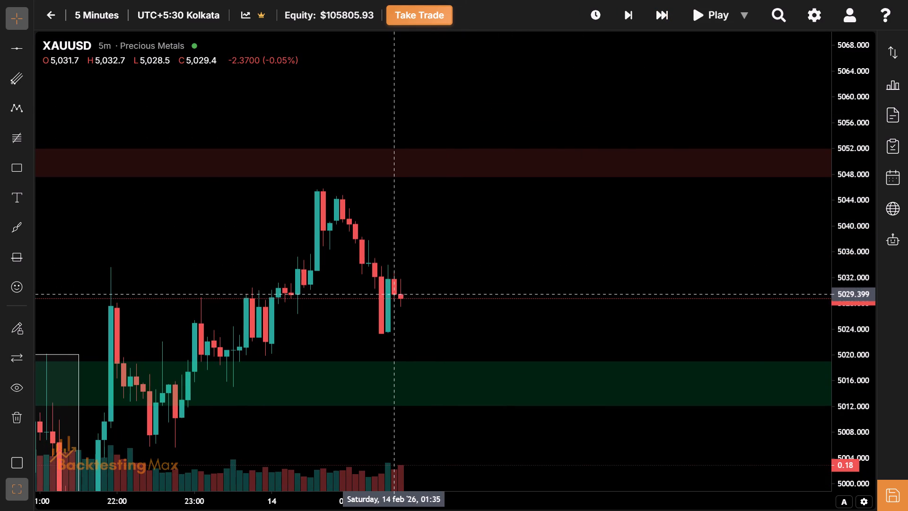
# Skip the replay ahead in five-bar jumps to about 05:40 on 16 February.
pyautogui.moveTo(395, 296); pyautogui.dragTo(255, 279)
pyautogui.tripleClick(658, 5)
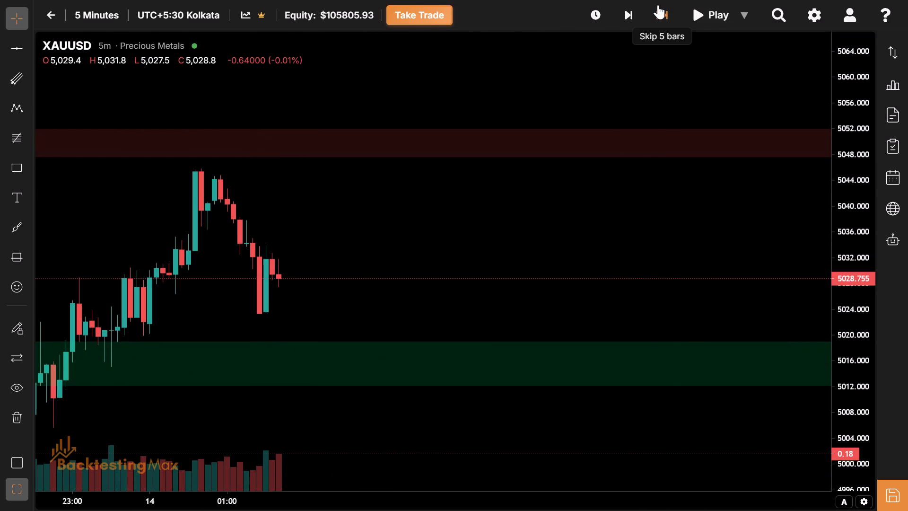
pyautogui.tripleClick(658, 5)
pyautogui.tripleClick(658, 5)
pyautogui.tripleClick(658, 5)
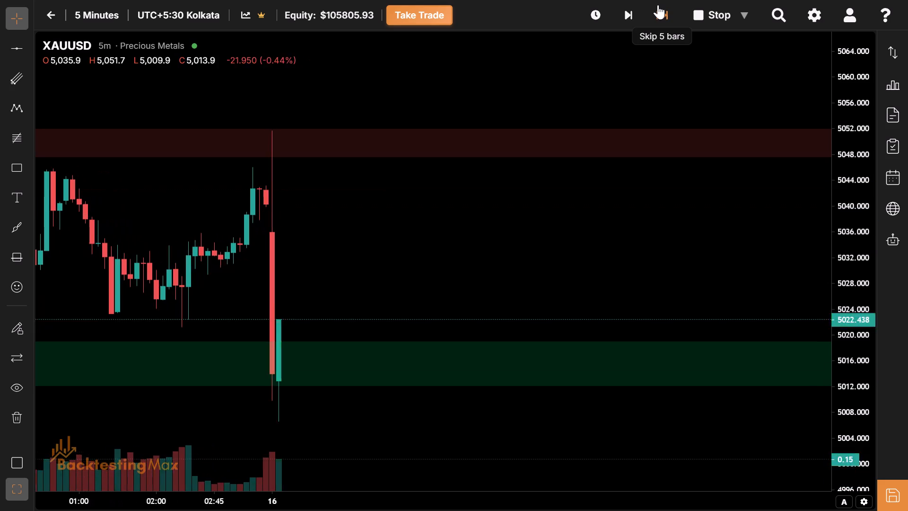
pyautogui.doubleClick(658, 5)
pyautogui.moveTo(658, 5); pyautogui.dragTo(396, 195)
pyautogui.moveTo(396, 195); pyautogui.dragTo(576, 96)
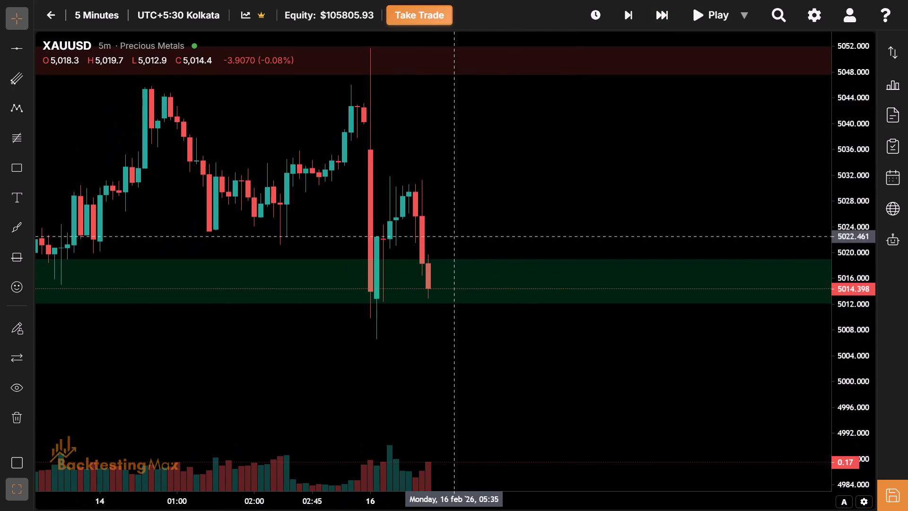
pyautogui.moveTo(611, 153); pyautogui.dragTo(450, 168)
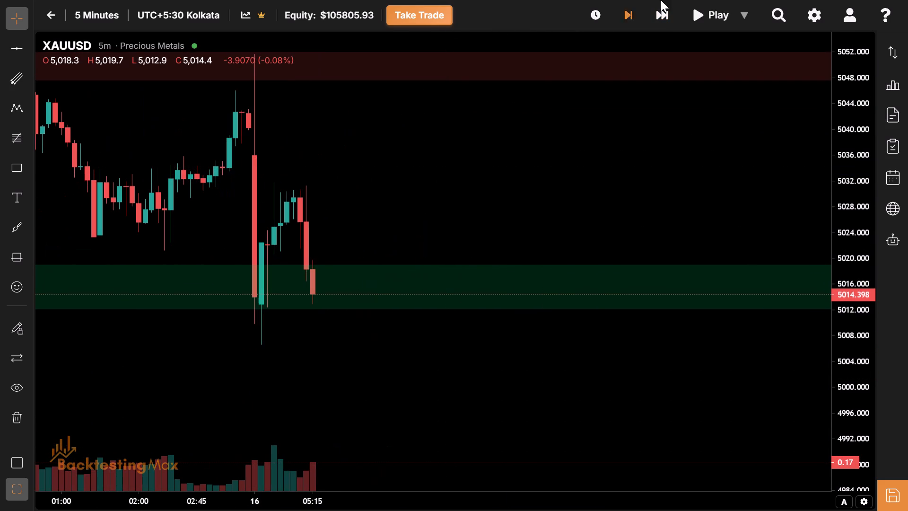
pyautogui.click(666, 18)
pyautogui.moveTo(494, 180); pyautogui.dragTo(279, 156)
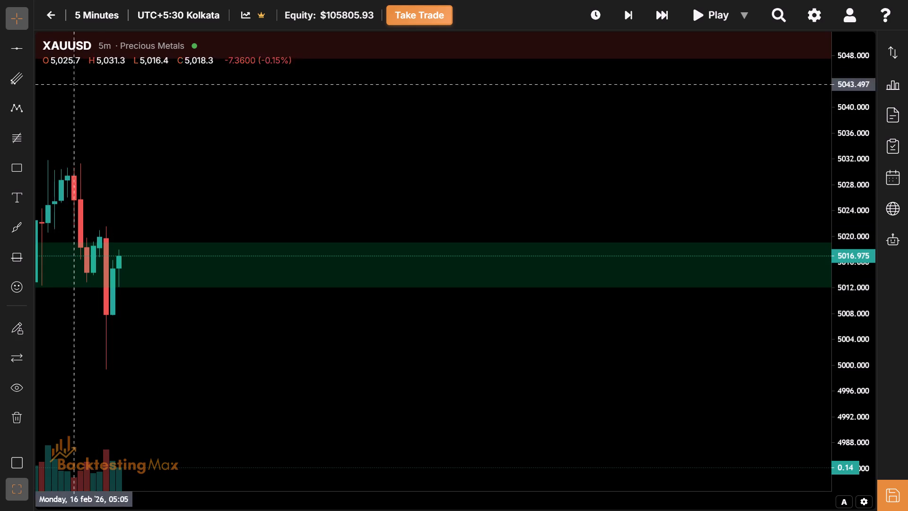
# Draw a rectangle from 05:30 to 11:30 on 16 February, spanning about 5021 down to 4989.
pyautogui.moveTo(16, 187); pyautogui.dragTo(17, 168)
pyautogui.click(17, 168)
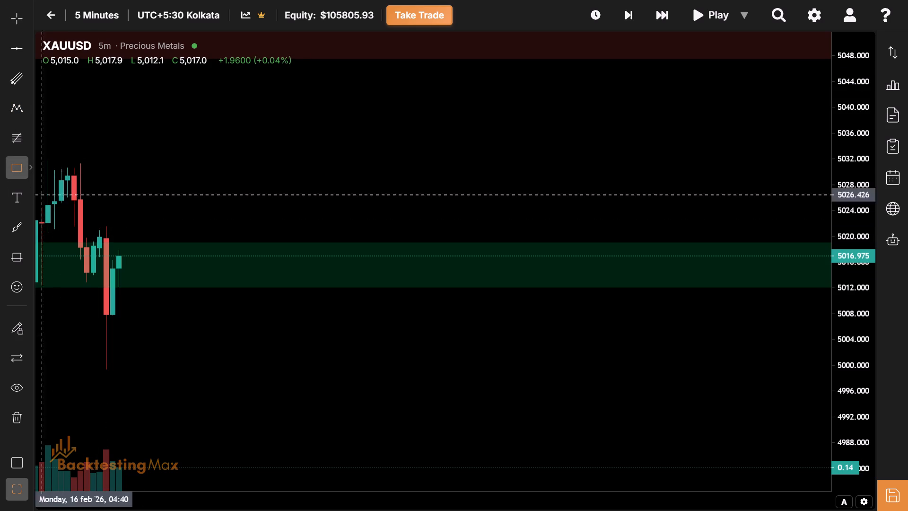
pyautogui.click(106, 228)
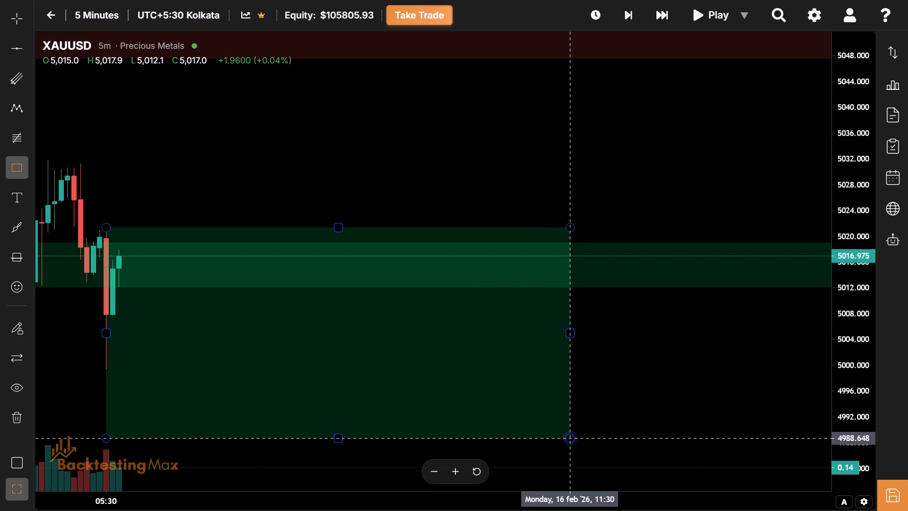
pyautogui.click(568, 438)
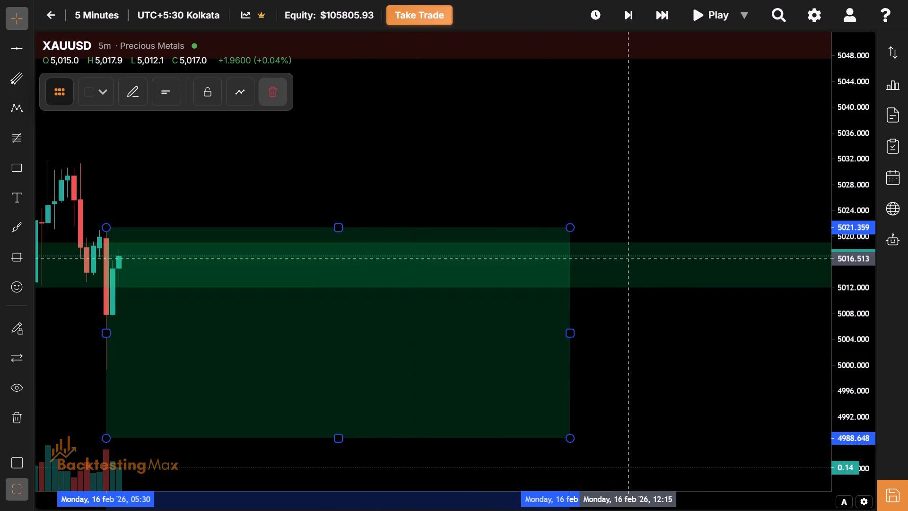
# Apply the Asian Session template to the new 05:30 to 11:30 rectangle.
pyautogui.click(108, 102)
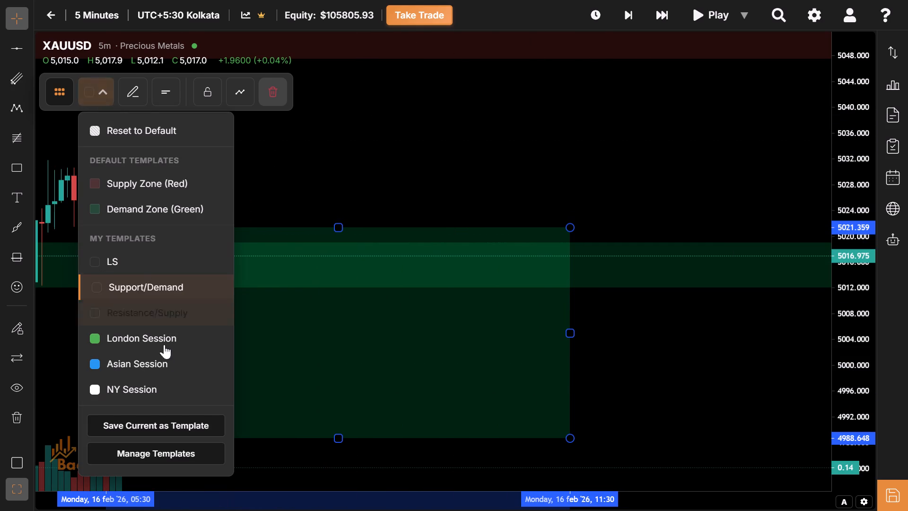
pyautogui.click(176, 358)
# Skip the replay ahead in five-bar jumps to the end of the Asian session box at 11:30 on 16 February.
pyautogui.moveTo(248, 342); pyautogui.dragTo(515, 340)
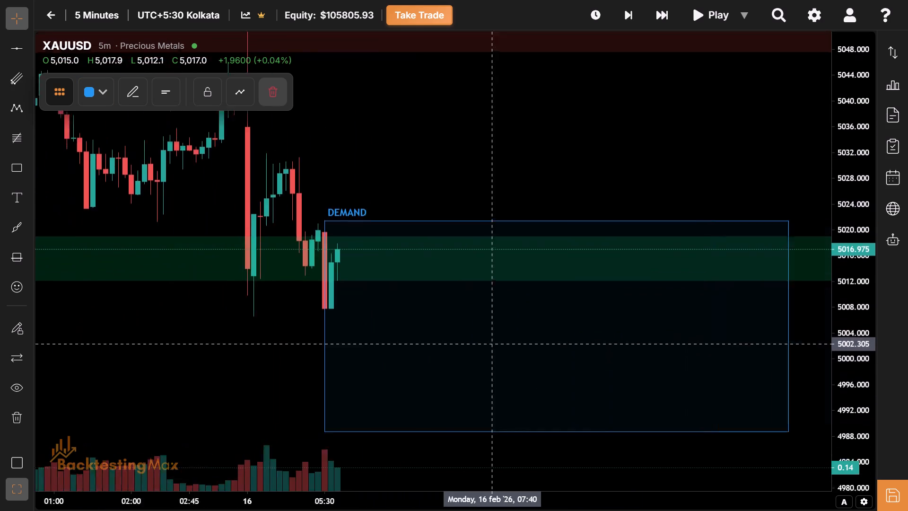
pyautogui.moveTo(515, 340); pyautogui.dragTo(275, 418)
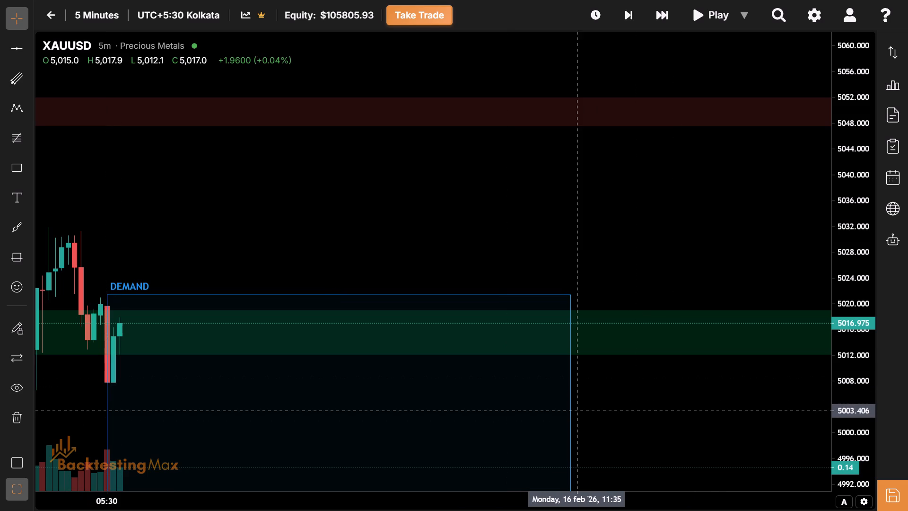
pyautogui.moveTo(451, 408); pyautogui.dragTo(536, 256)
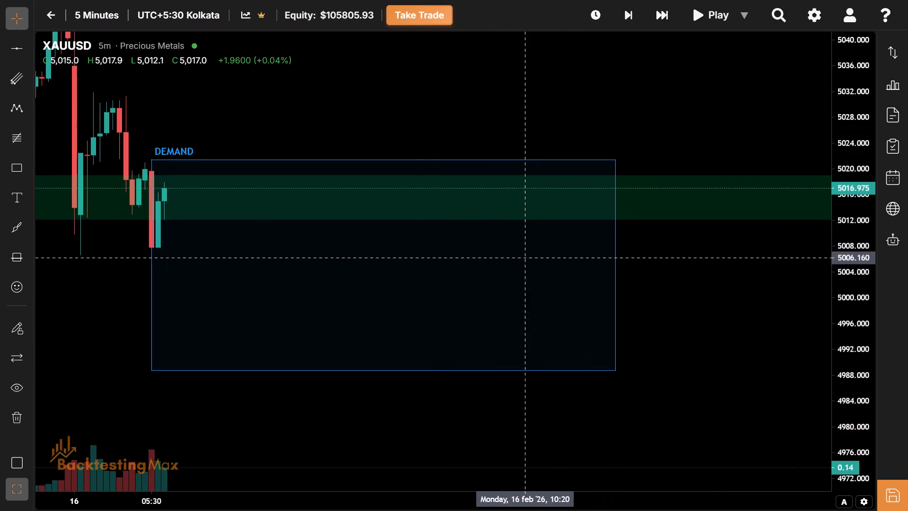
pyautogui.moveTo(414, 275); pyautogui.dragTo(437, 345)
pyautogui.moveTo(428, 356); pyautogui.dragTo(520, 343)
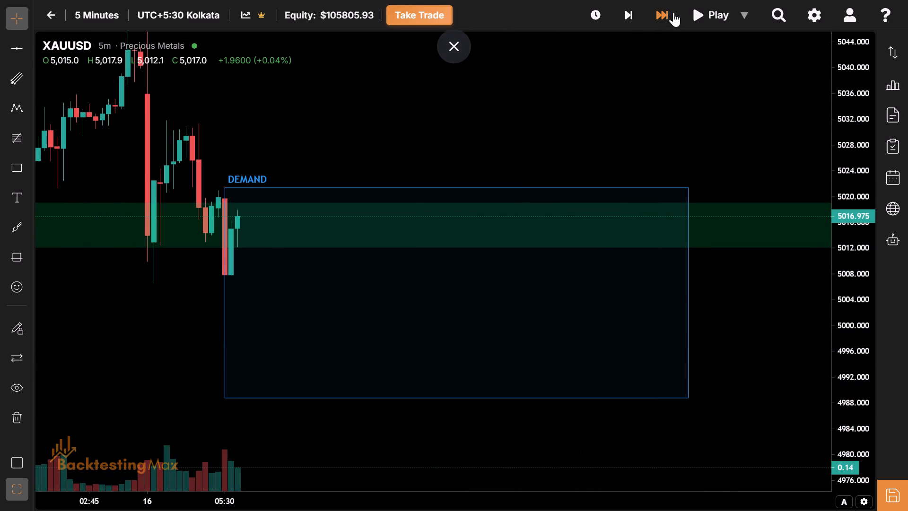
pyautogui.click(672, 15)
pyautogui.click(672, 15)
pyautogui.click(672, 15)
pyautogui.click(672, 15)
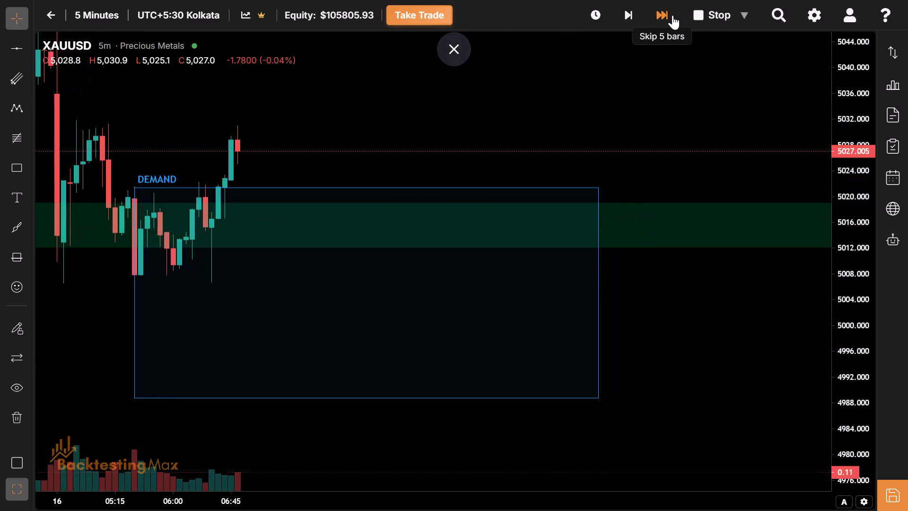
pyautogui.tripleClick(672, 15)
pyautogui.tripleClick(672, 15)
pyautogui.tripleClick(672, 15)
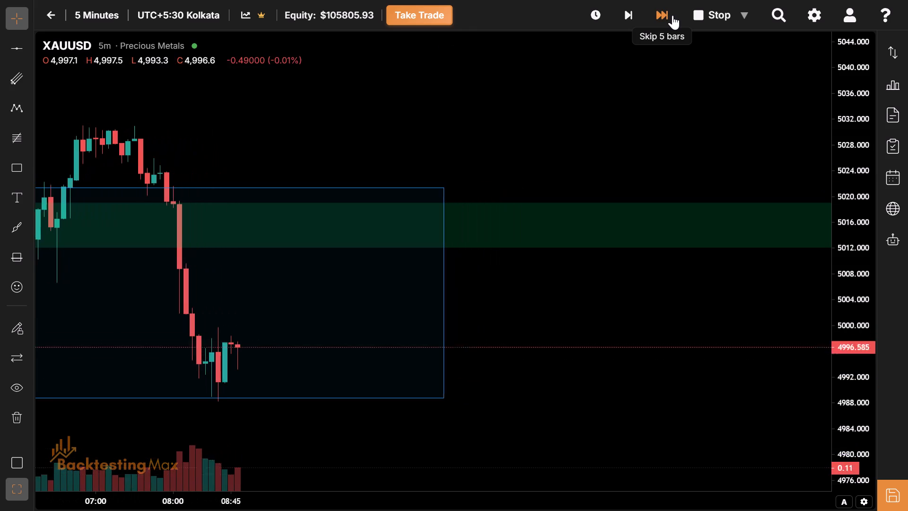
pyautogui.click(672, 15)
pyautogui.click(672, 15)
pyautogui.click(672, 15)
pyautogui.click(672, 15)
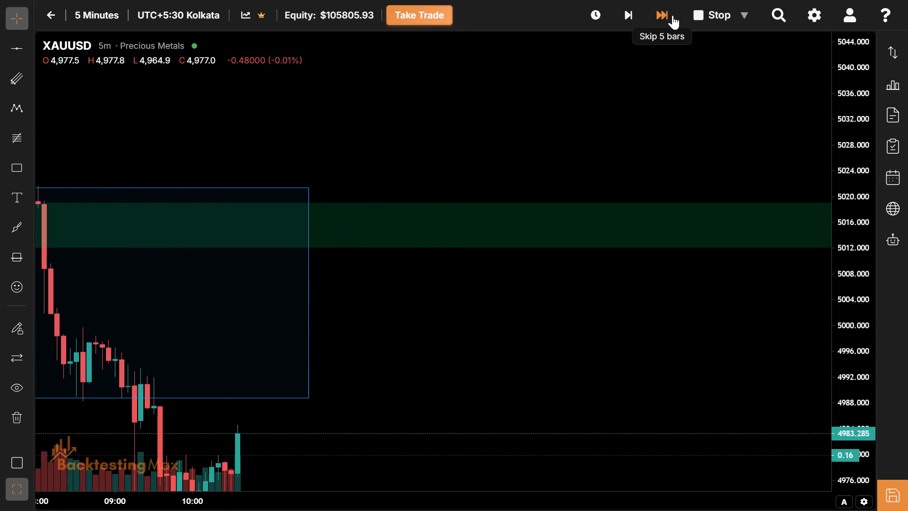
pyautogui.click(672, 15)
# Raise the top edge of the Asian session box to the session high at about 5031.
pyautogui.moveTo(182, 327); pyautogui.dragTo(523, 416)
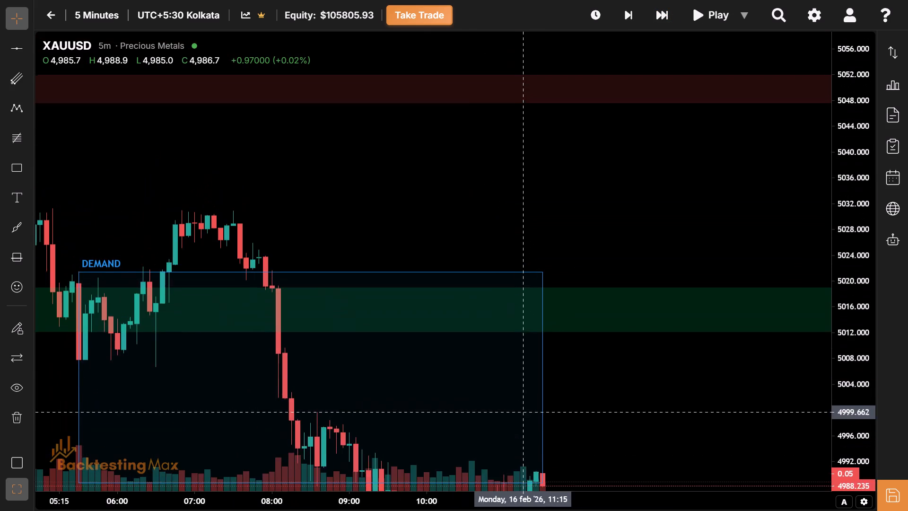
pyautogui.moveTo(523, 416); pyautogui.dragTo(525, 420)
pyautogui.moveTo(315, 281); pyautogui.dragTo(333, 220)
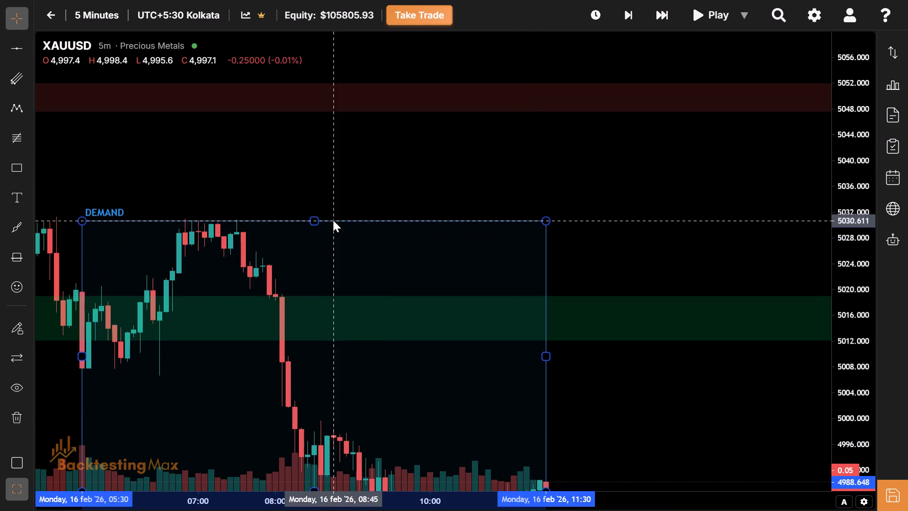
pyautogui.moveTo(333, 220); pyautogui.dragTo(472, 218)
# Lower the bottom edge of the Asian session box to the session low at about 4964.6.
pyautogui.moveTo(394, 374); pyautogui.dragTo(437, 172)
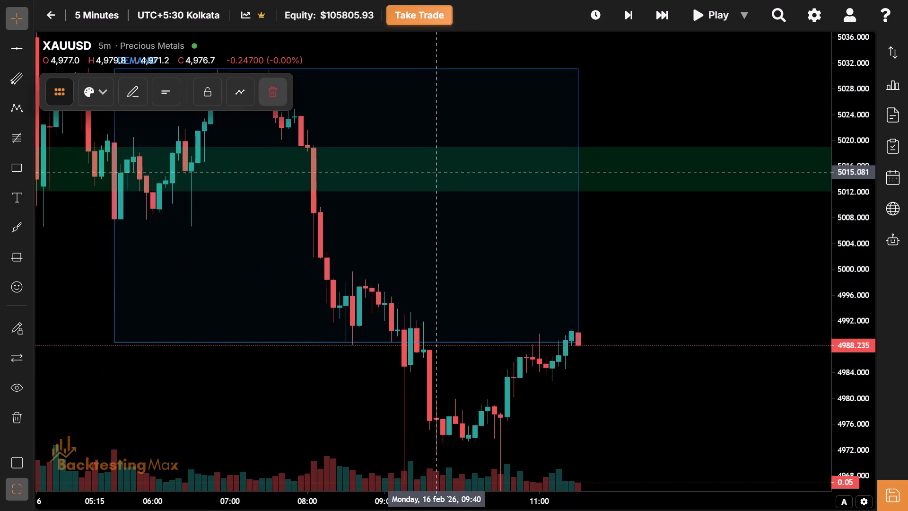
pyautogui.moveTo(349, 343); pyautogui.dragTo(357, 428)
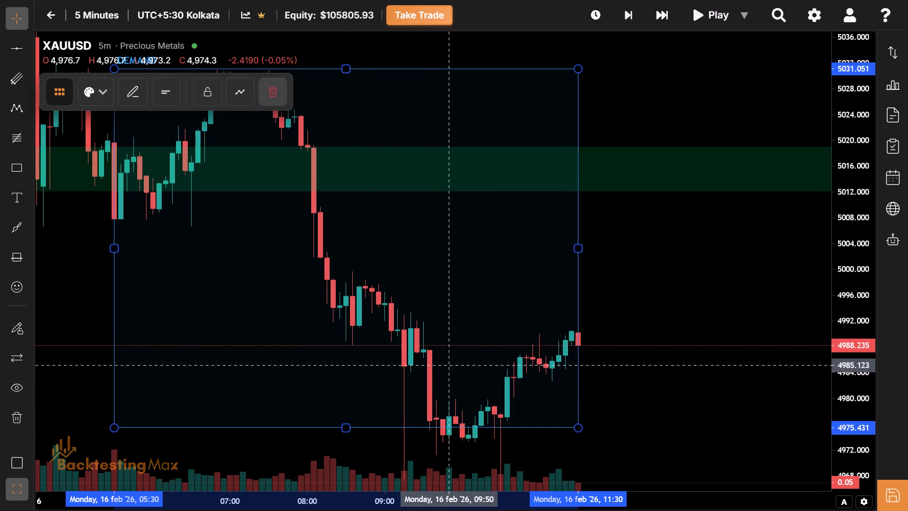
pyautogui.moveTo(448, 365); pyautogui.dragTo(437, 236)
pyautogui.moveTo(338, 317); pyautogui.dragTo(521, 381)
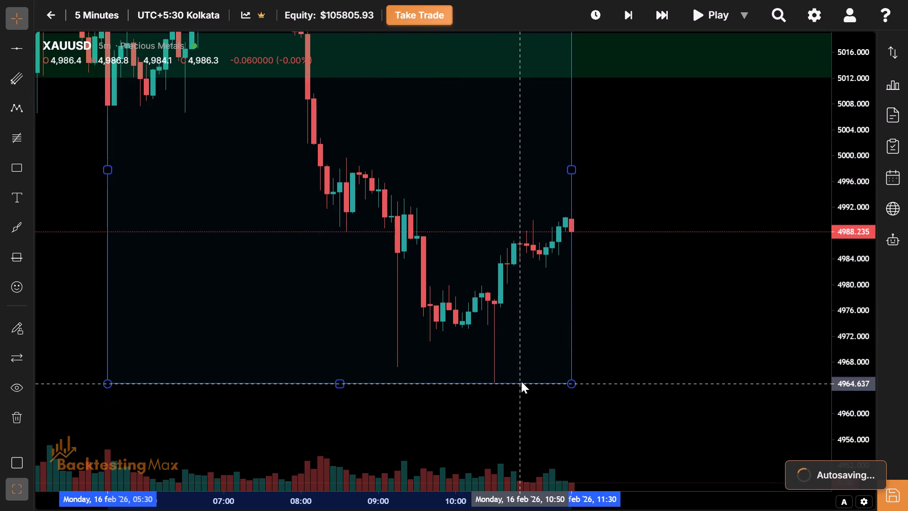
# Apply the Resistance/Supply template to the green zone between about 5012 and 5019.
pyautogui.moveTo(521, 381); pyautogui.dragTo(521, 382)
pyautogui.moveTo(454, 302); pyautogui.dragTo(419, 443)
pyautogui.moveTo(676, 403); pyautogui.dragTo(585, 361)
pyautogui.click(630, 189)
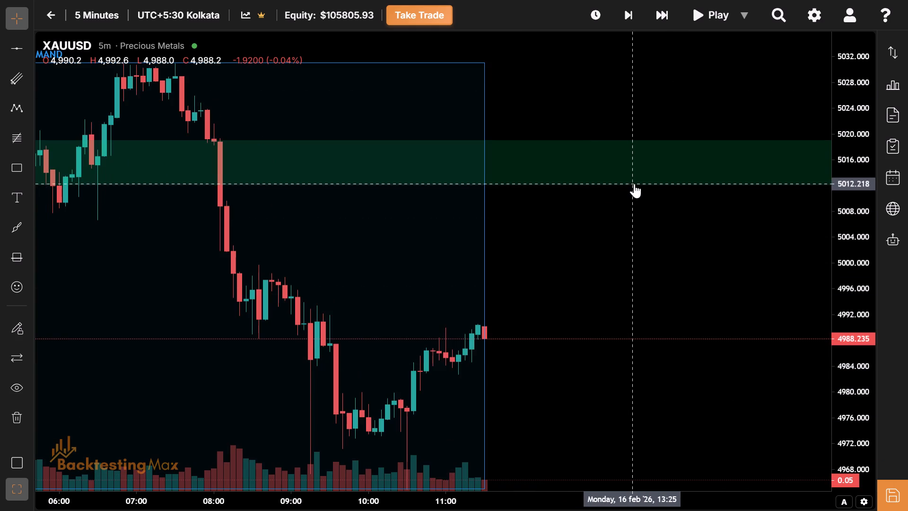
pyautogui.click(634, 184)
pyautogui.click(95, 84)
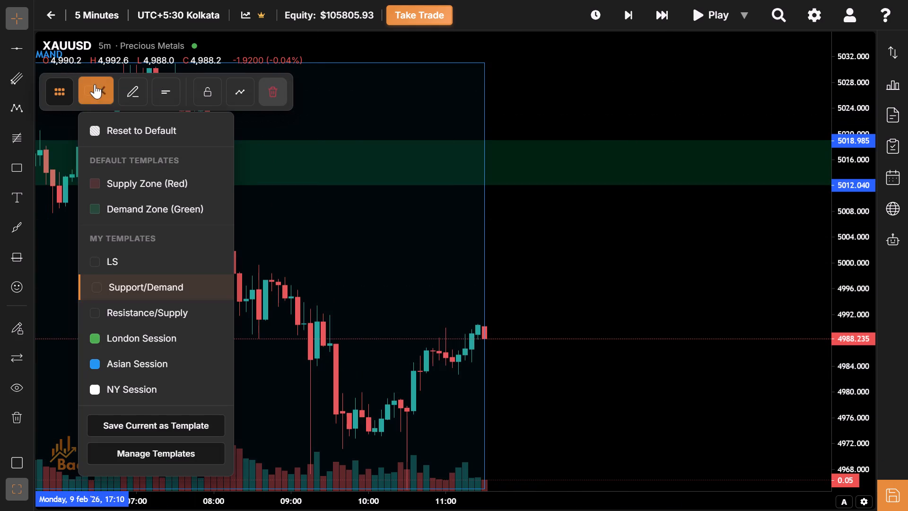
pyautogui.click(182, 314)
# Skip the replay ahead in five-bar jumps to 12:45 on 16 February.
pyautogui.moveTo(323, 330); pyautogui.dragTo(227, 283)
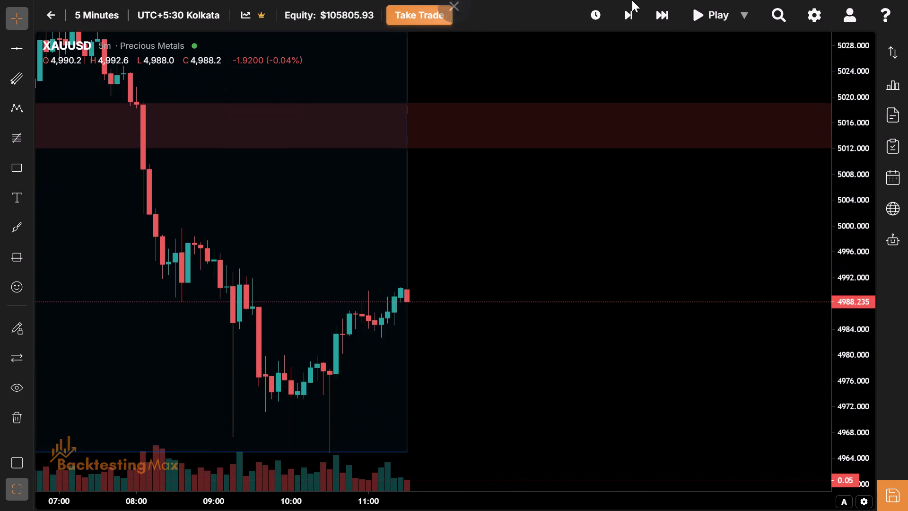
pyautogui.click(665, 17)
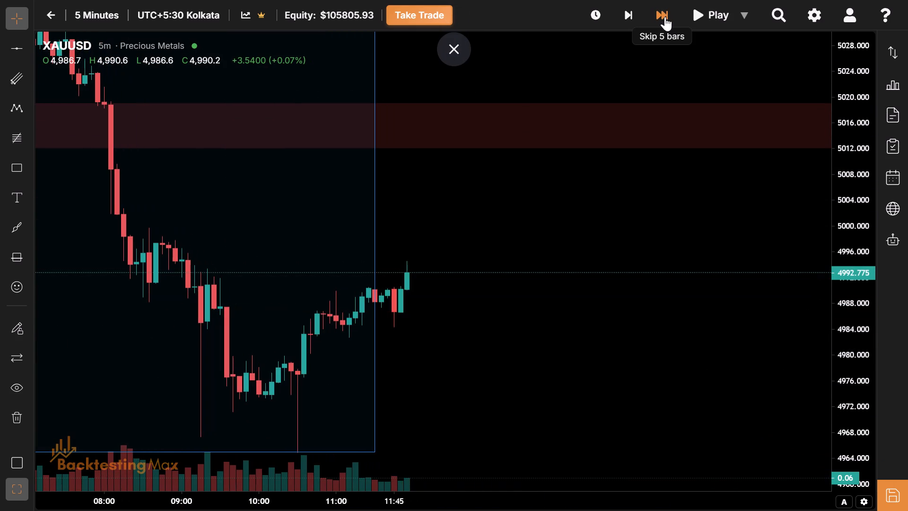
pyautogui.click(665, 17)
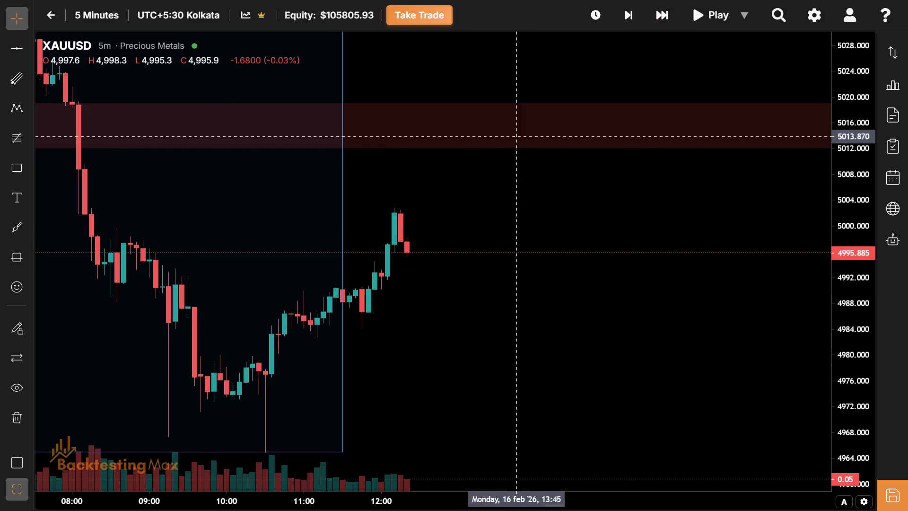
pyautogui.click(656, 23)
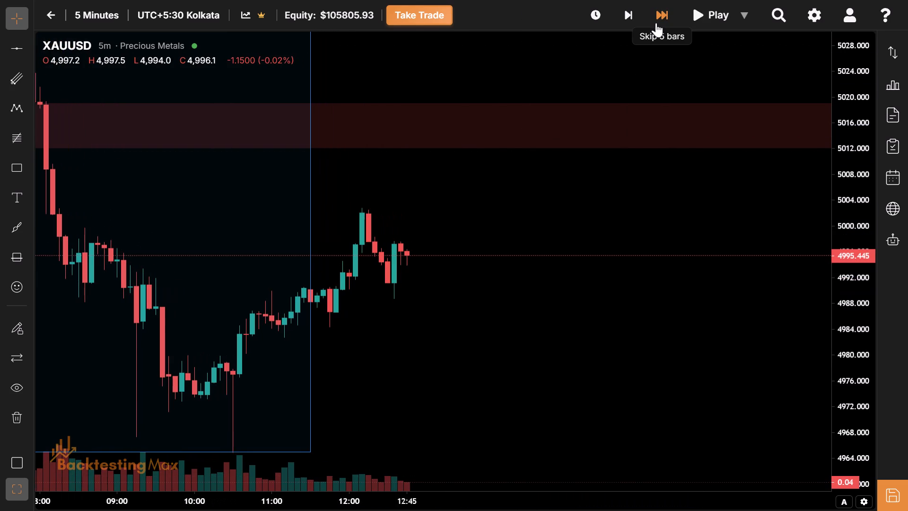
# Draw a rectangle from 12:30 to 16:30 on 16 February, spanning about 4994.8 down to 4976.4.
pyautogui.moveTo(656, 23); pyautogui.dragTo(429, 274)
pyautogui.moveTo(429, 274); pyautogui.dragTo(217, 257)
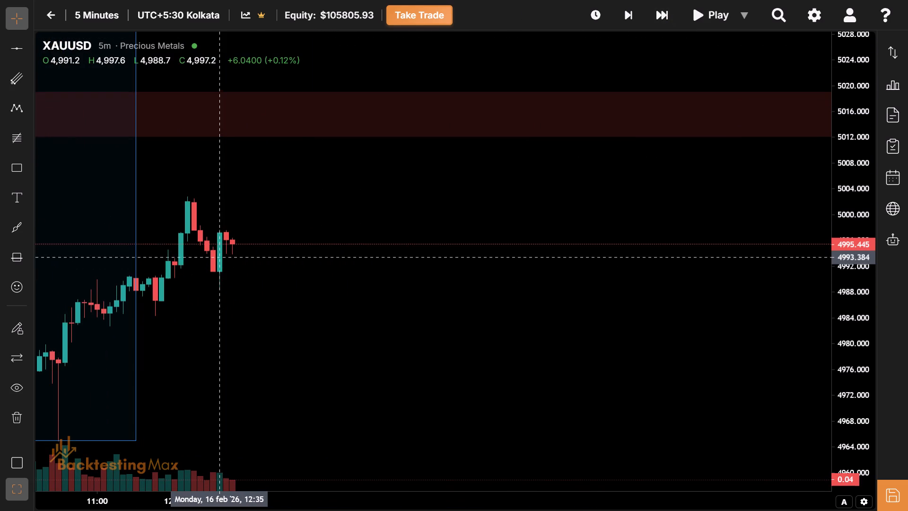
pyautogui.moveTo(225, 263); pyautogui.dragTo(137, 320)
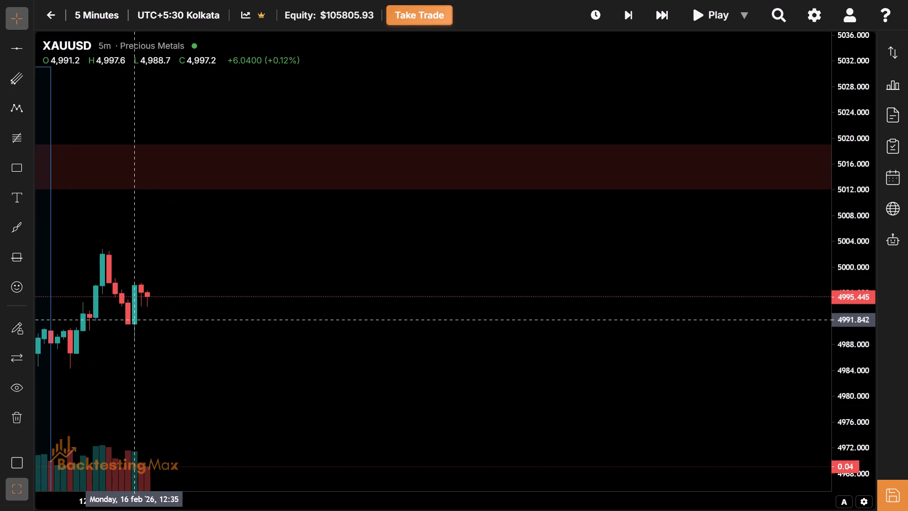
pyautogui.click(17, 160)
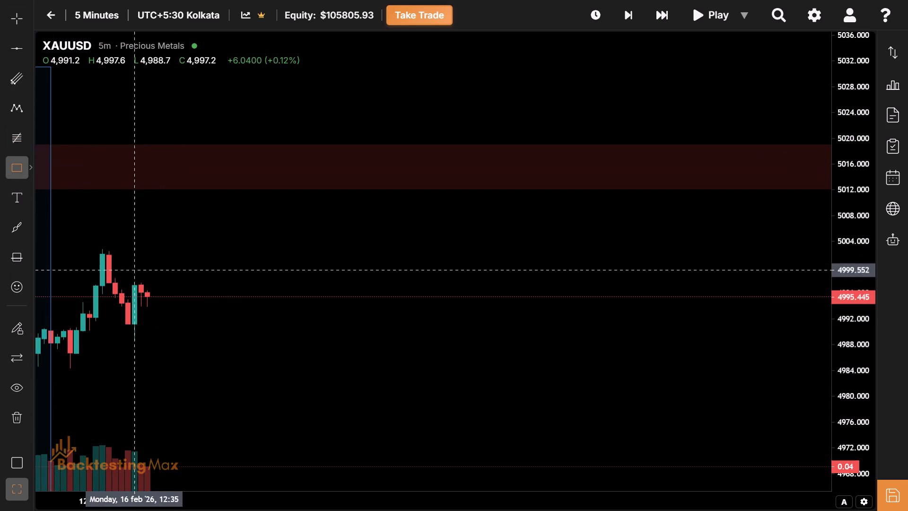
pyautogui.click(130, 300)
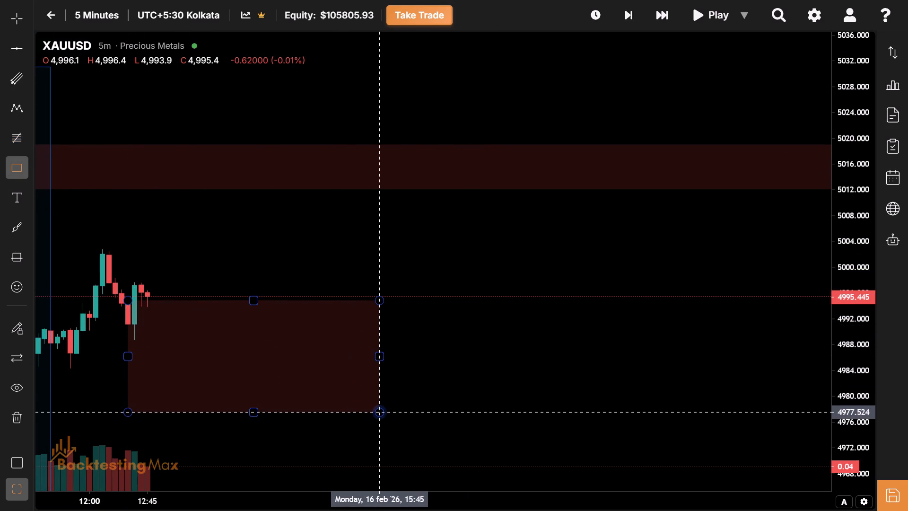
pyautogui.click(436, 419)
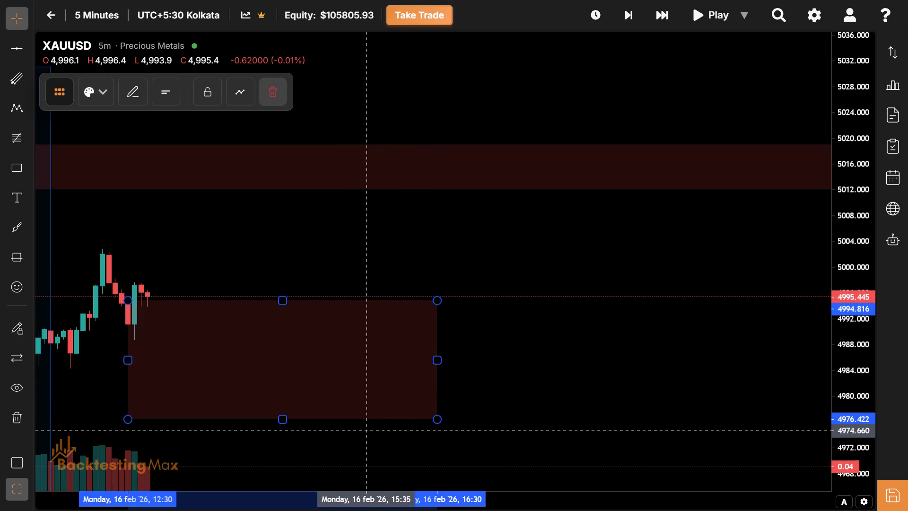
# Apply the London Session template to the new 12:30 to 16:30 rectangle.
pyautogui.click(89, 90)
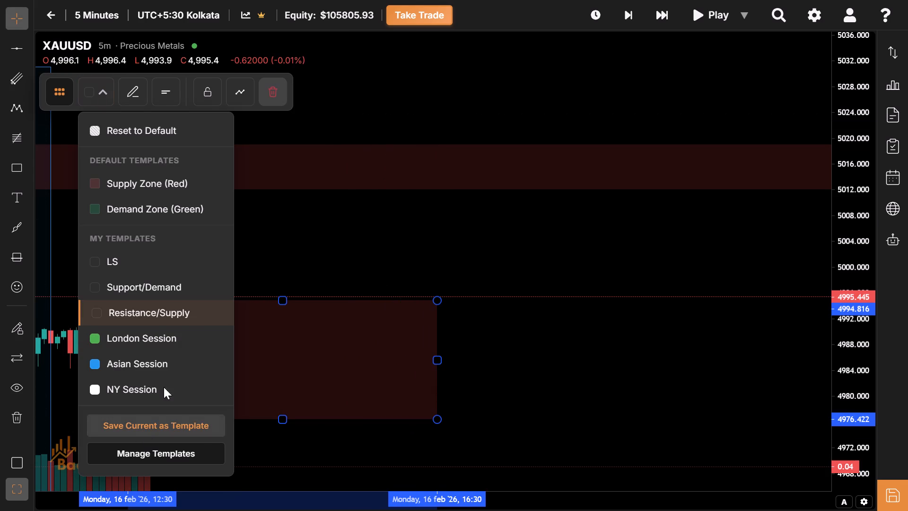
pyautogui.click(175, 346)
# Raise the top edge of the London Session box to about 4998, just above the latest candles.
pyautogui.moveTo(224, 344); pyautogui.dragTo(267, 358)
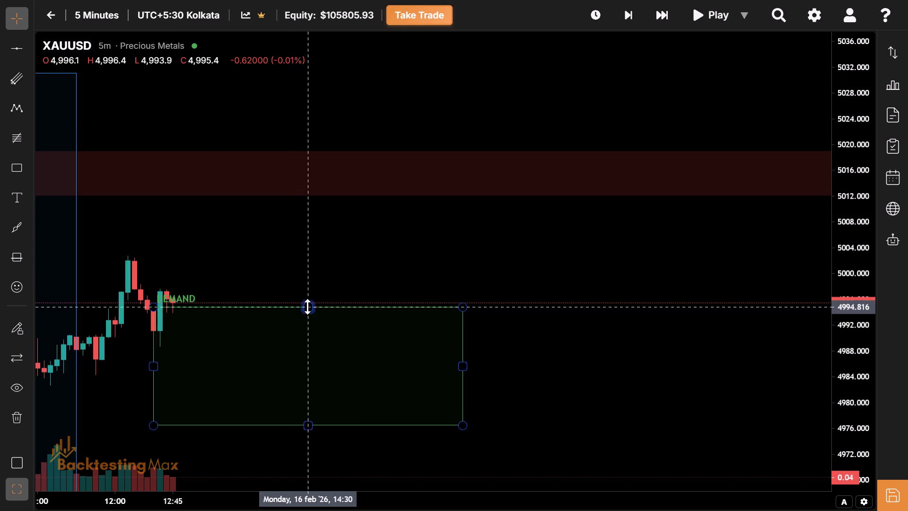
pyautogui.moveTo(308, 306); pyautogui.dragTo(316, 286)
# Skip the replay ahead in five-bar jumps to 13:35 on 16 February.
pyautogui.moveTo(297, 374); pyautogui.dragTo(441, 340)
pyautogui.moveTo(371, 364); pyautogui.dragTo(544, 345)
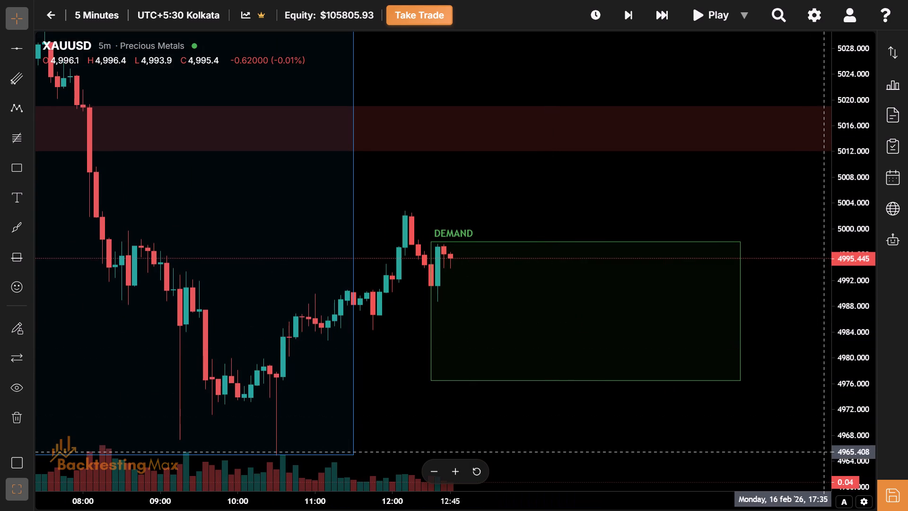
pyautogui.moveTo(838, 458); pyautogui.dragTo(834, 394)
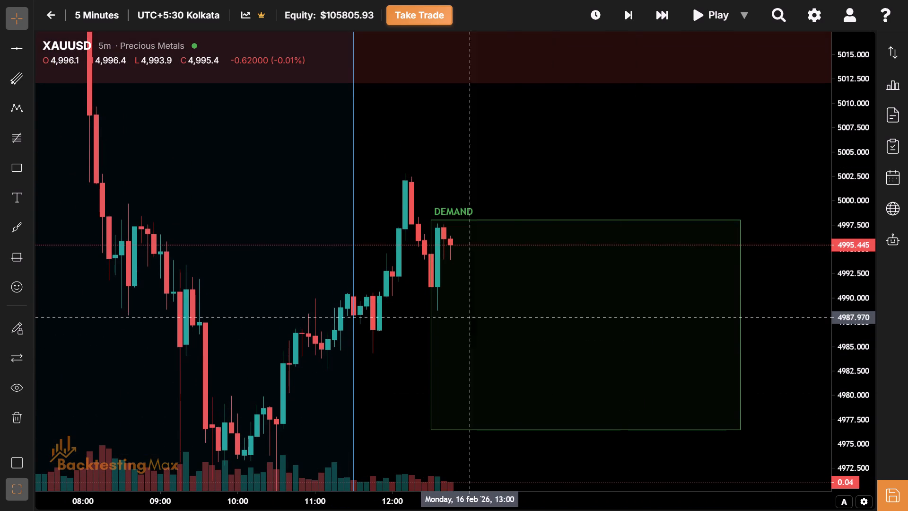
pyautogui.moveTo(569, 304); pyautogui.dragTo(463, 344)
pyautogui.click(672, 14)
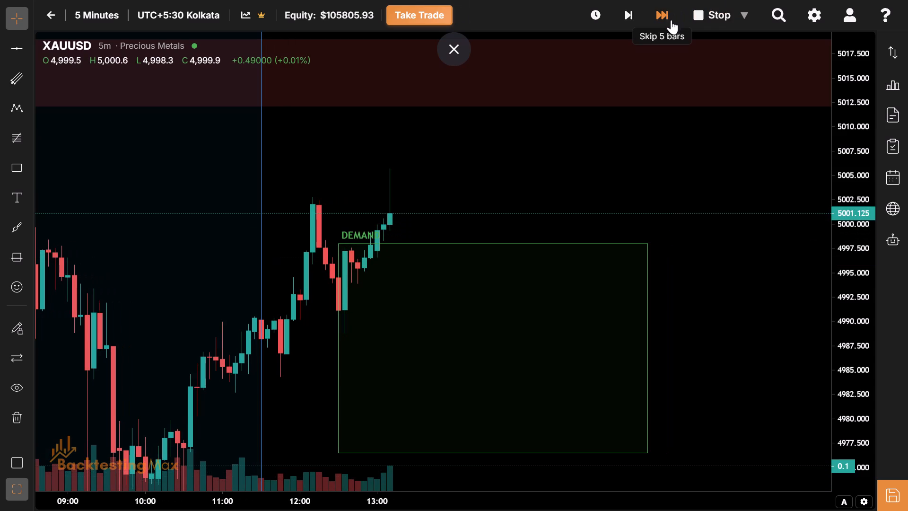
pyautogui.click(658, 4)
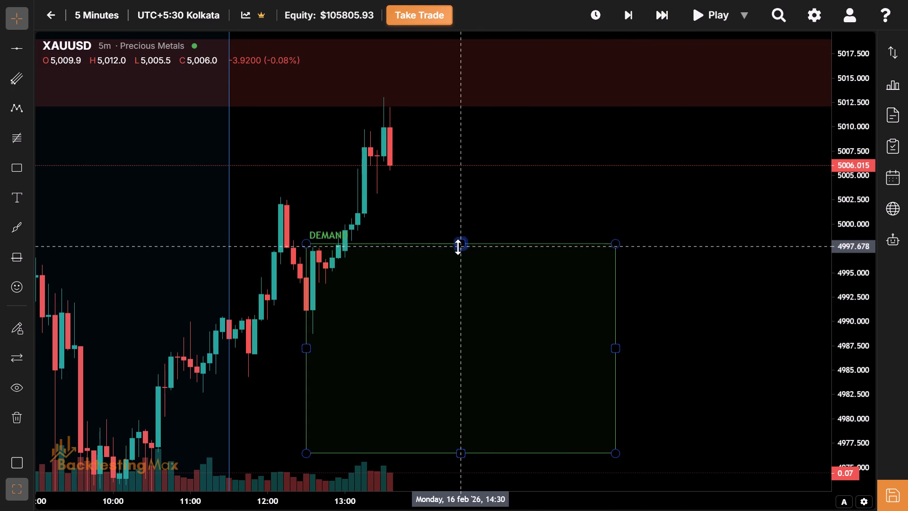
# Fit the London Session box to the session's range so far, with its top at about 5013 and bottom at about 4989.
pyautogui.moveTo(461, 245); pyautogui.dragTo(459, 53)
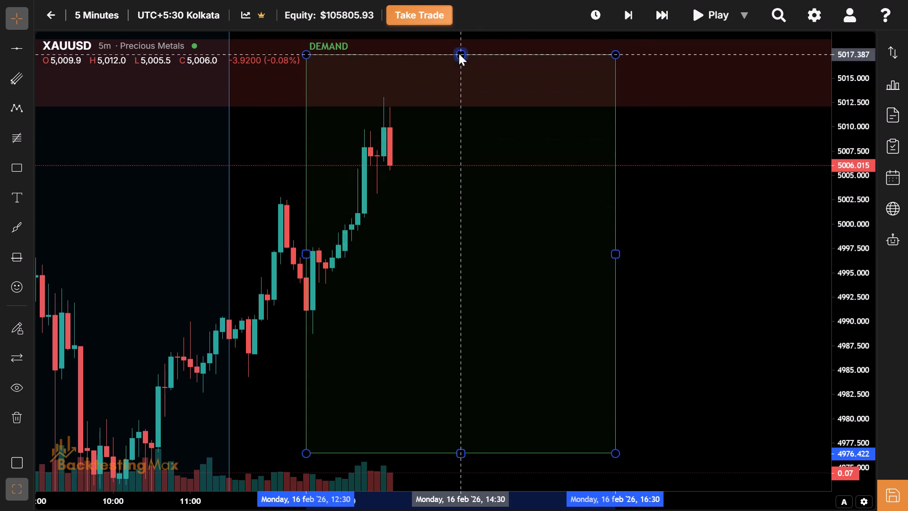
pyautogui.moveTo(459, 53); pyautogui.dragTo(450, 96)
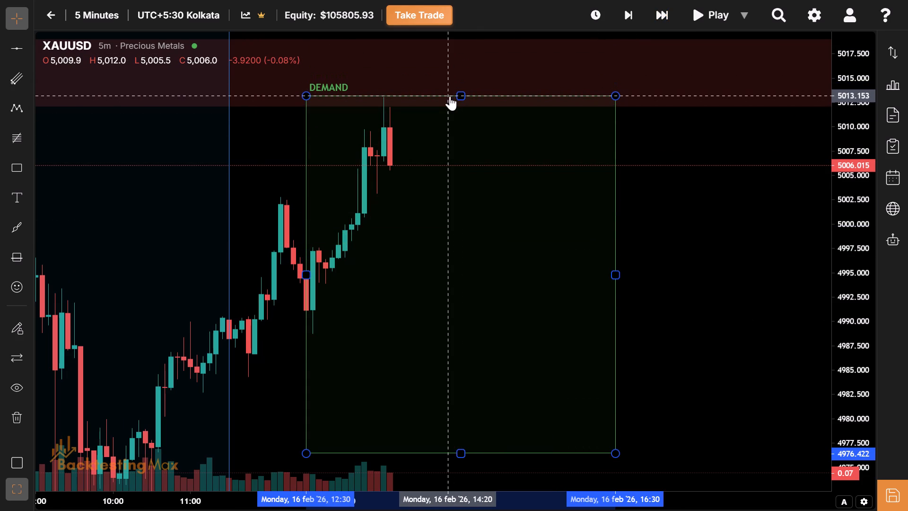
pyautogui.moveTo(456, 373); pyautogui.dragTo(437, 269)
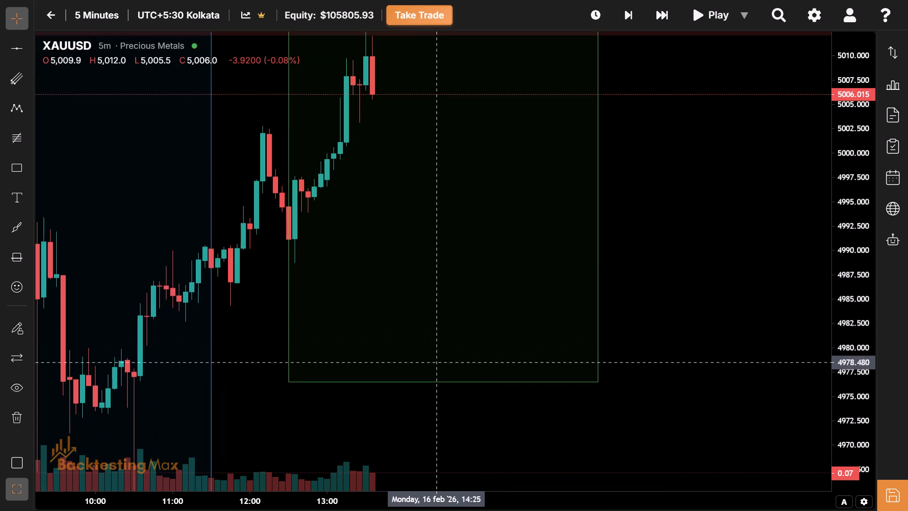
pyautogui.moveTo(445, 384); pyautogui.dragTo(437, 264)
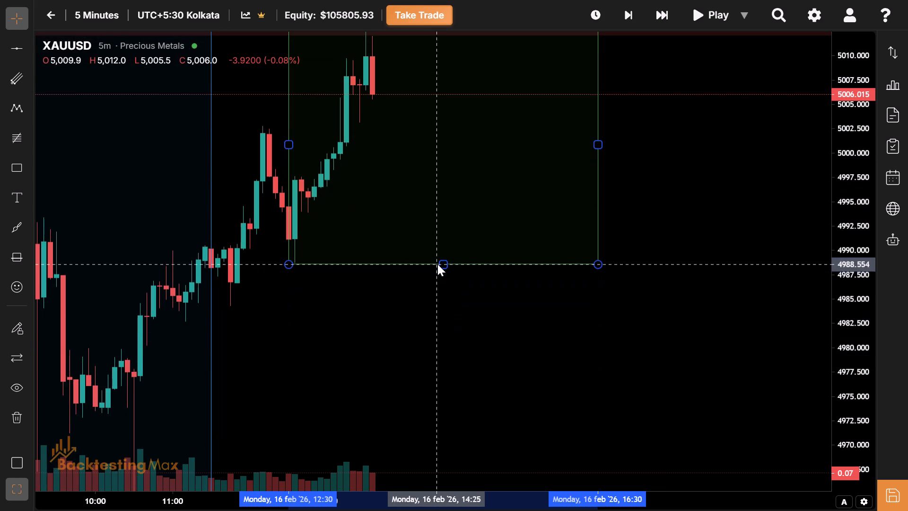
pyautogui.moveTo(437, 264); pyautogui.dragTo(436, 261)
# Skip the replay ahead in five-bar jumps to 16:25 on 16 February, near the London Session box's end.
pyautogui.moveTo(404, 149); pyautogui.dragTo(445, 306)
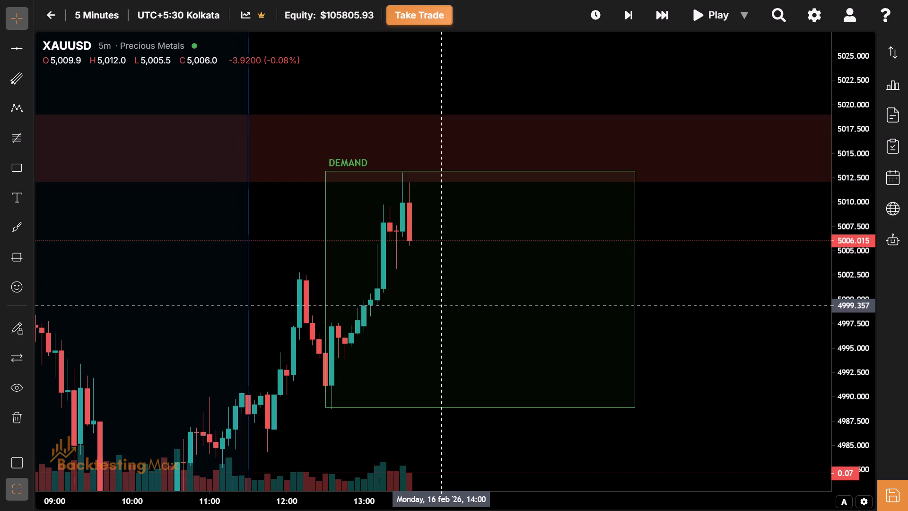
pyautogui.click(445, 306)
pyautogui.moveTo(444, 306); pyautogui.dragTo(658, 252)
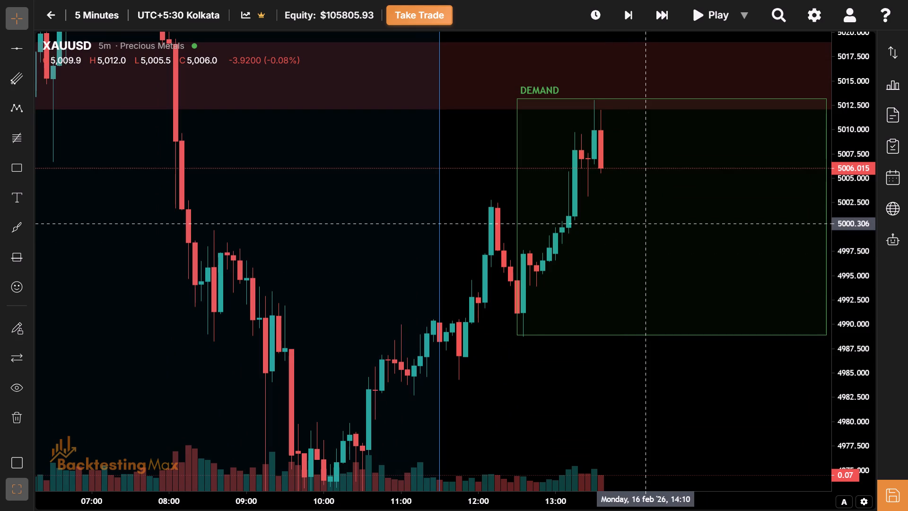
pyautogui.moveTo(533, 385); pyautogui.dragTo(561, 292)
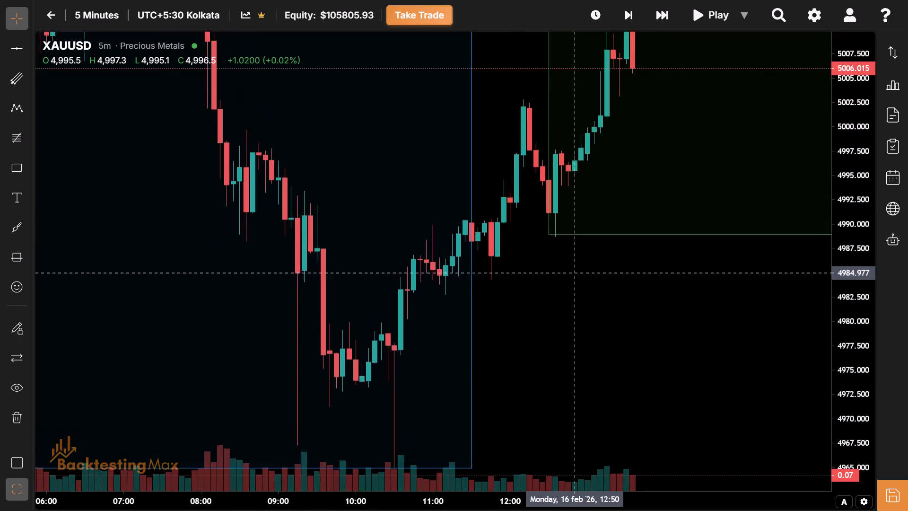
pyautogui.moveTo(561, 292); pyautogui.dragTo(435, 476)
pyautogui.moveTo(600, 274); pyautogui.dragTo(503, 426)
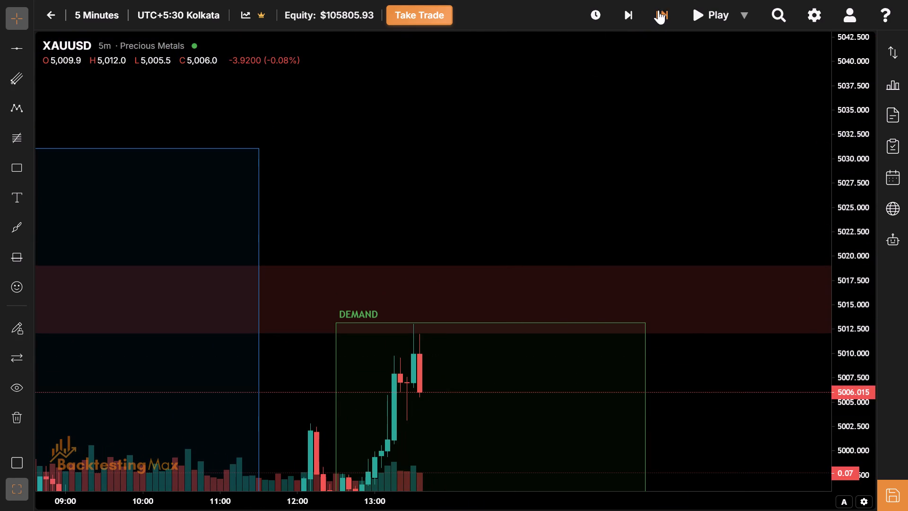
pyautogui.moveTo(661, 0); pyautogui.dragTo(660, 15)
pyautogui.click(660, 15)
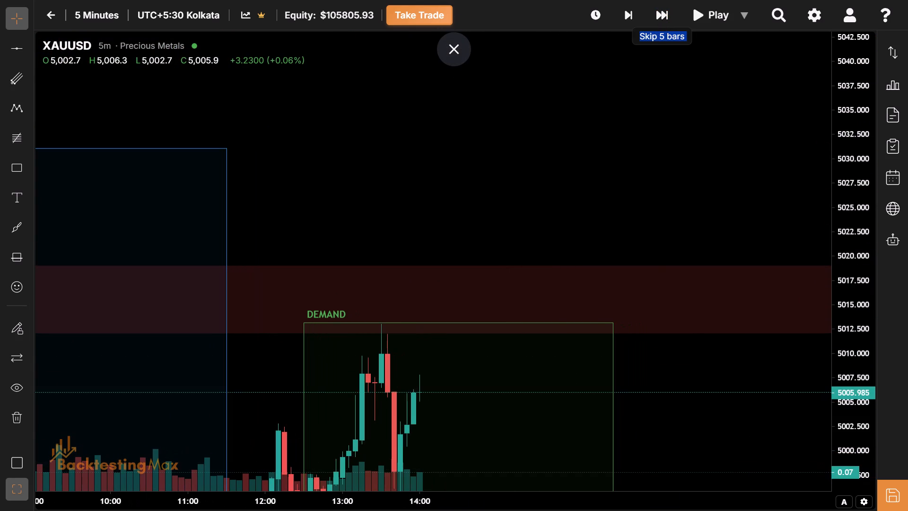
pyautogui.click(658, 34)
pyautogui.moveTo(549, 365); pyautogui.dragTo(525, 256)
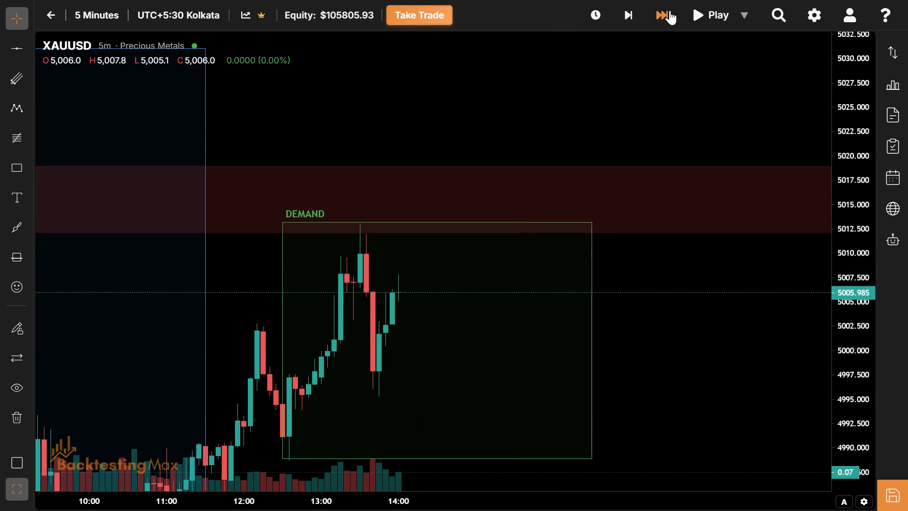
pyautogui.click(662, 15)
pyautogui.click(662, 15)
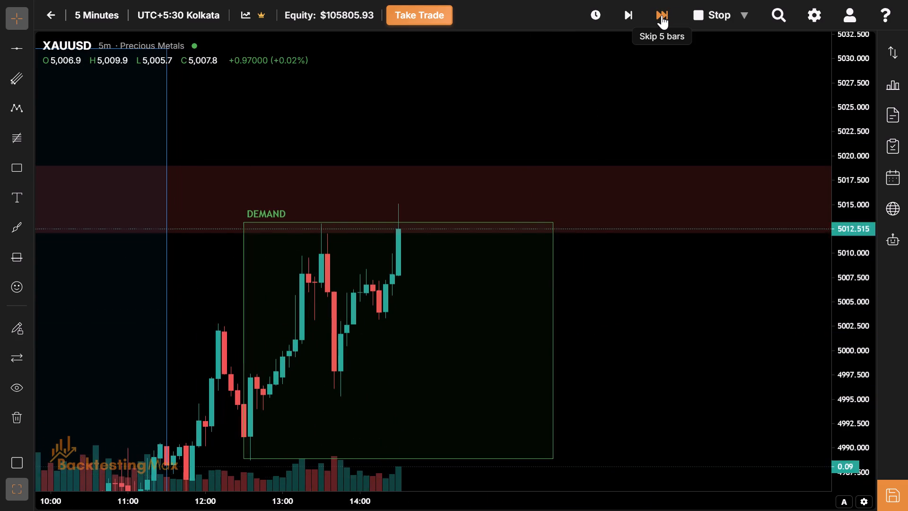
pyautogui.click(662, 15)
pyautogui.click(662, 15)
pyautogui.click(662, 15)
pyautogui.click(662, 15)
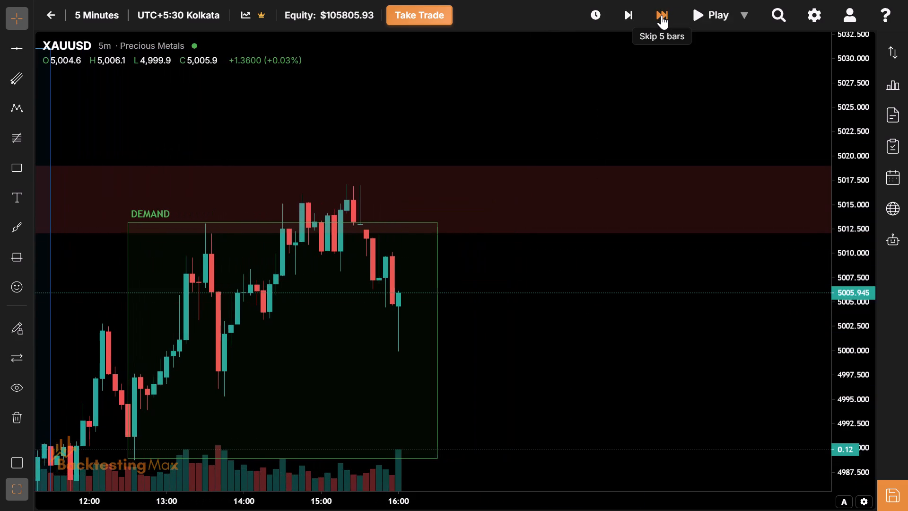
# Raise the top edge of the London Session box to the session high at about 5017.
pyautogui.moveTo(260, 394); pyautogui.dragTo(357, 418)
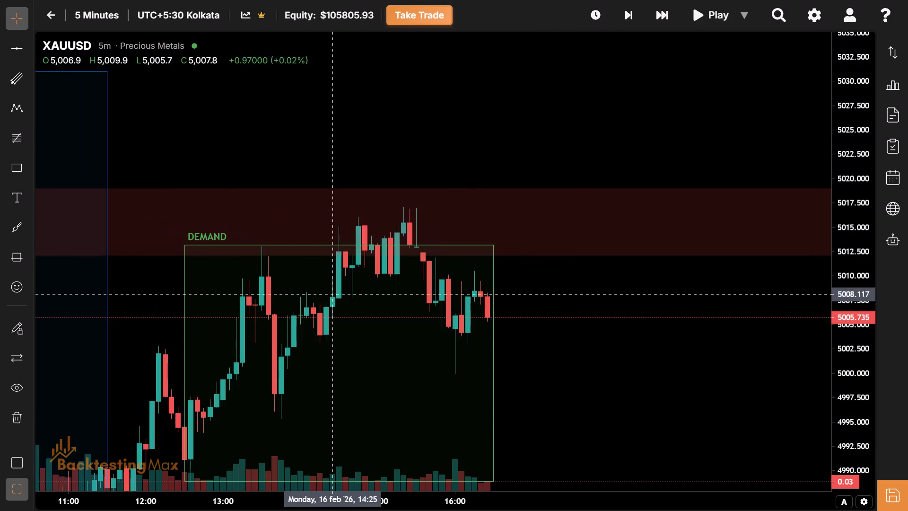
pyautogui.moveTo(339, 249); pyautogui.dragTo(333, 204)
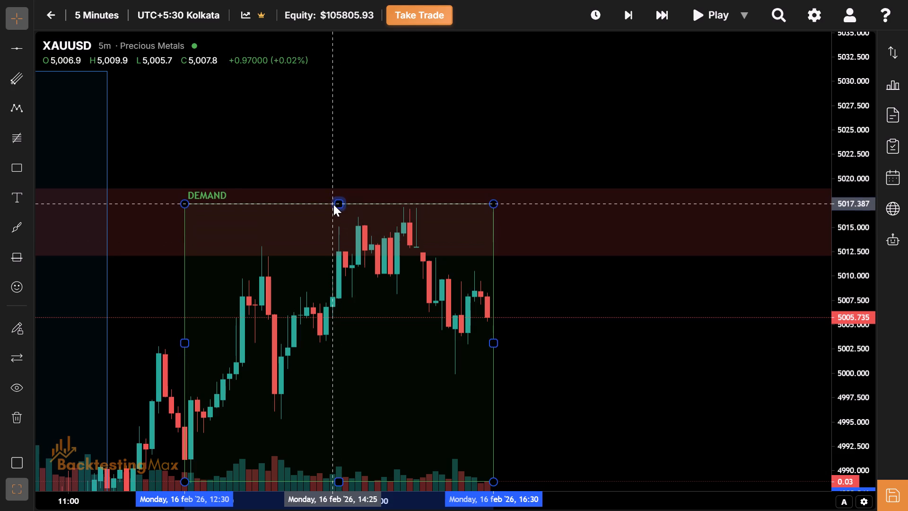
pyautogui.moveTo(333, 204); pyautogui.dragTo(333, 207)
# Examine the price action across the Asian and London session boxes and around the supply zone between 5012 and 5019.
pyautogui.moveTo(299, 349); pyautogui.dragTo(733, 347)
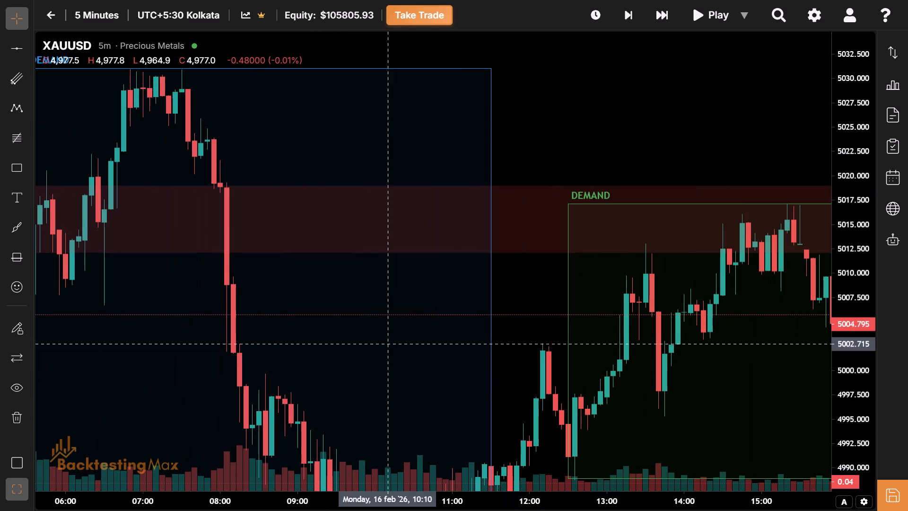
pyautogui.moveTo(370, 345); pyautogui.dragTo(108, 405)
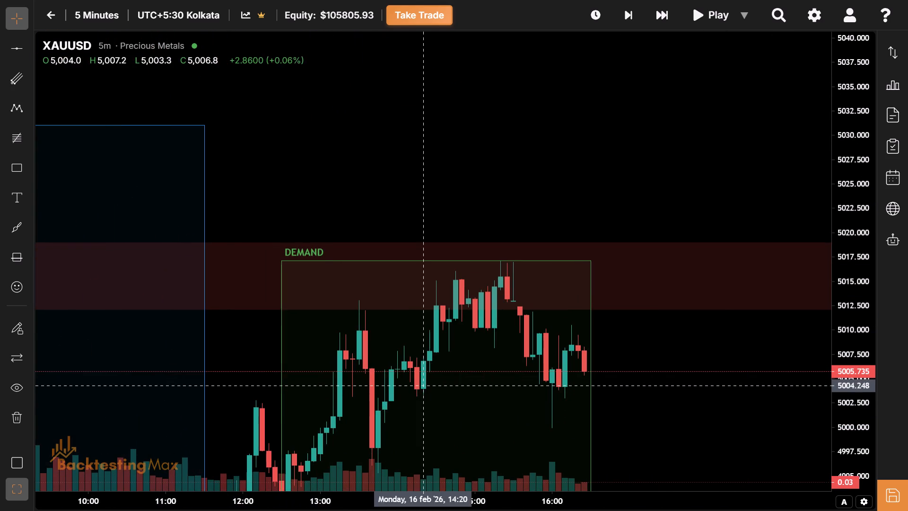
pyautogui.moveTo(426, 386); pyautogui.dragTo(790, 341)
pyautogui.moveTo(349, 362); pyautogui.dragTo(289, 342)
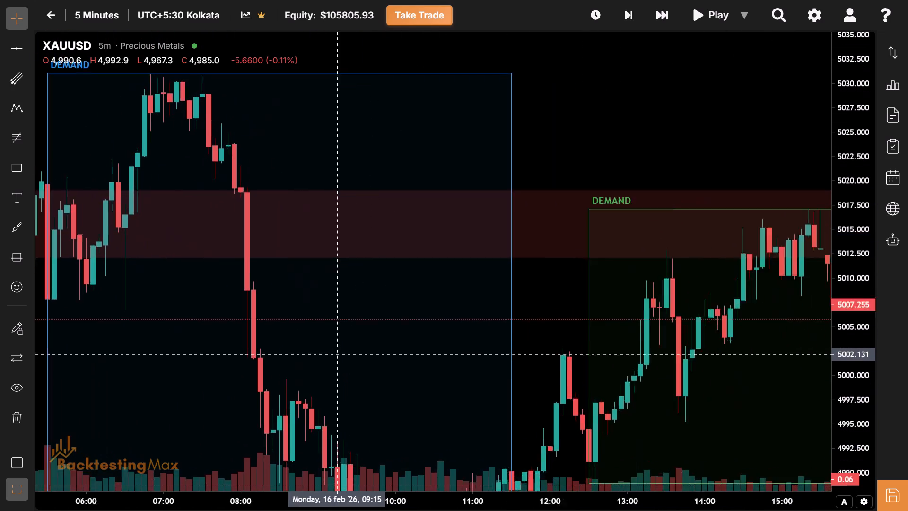
pyautogui.moveTo(289, 342); pyautogui.dragTo(0, 358)
pyautogui.moveTo(609, 359); pyautogui.dragTo(481, 242)
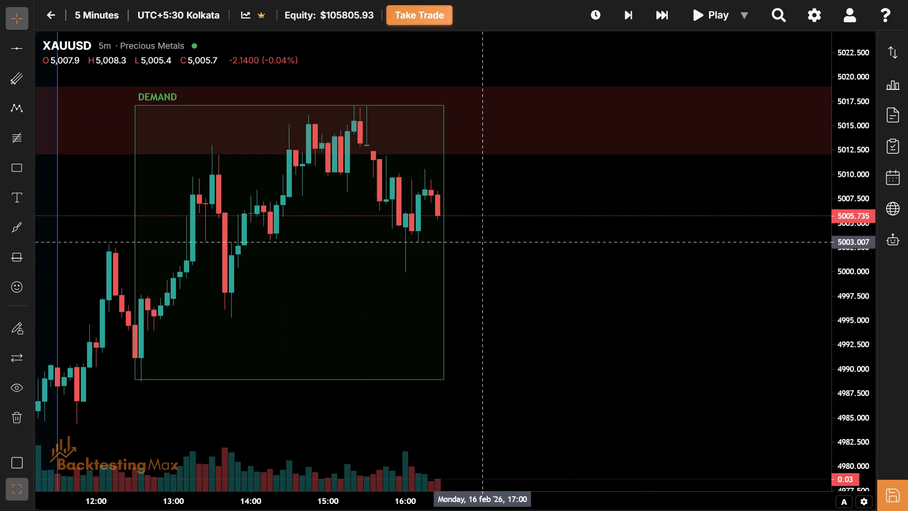
# Advance the replay one bar at a time to 16:40 on 16 February, just past the London Session box's end.
pyautogui.moveTo(843, 440); pyautogui.dragTo(843, 410)
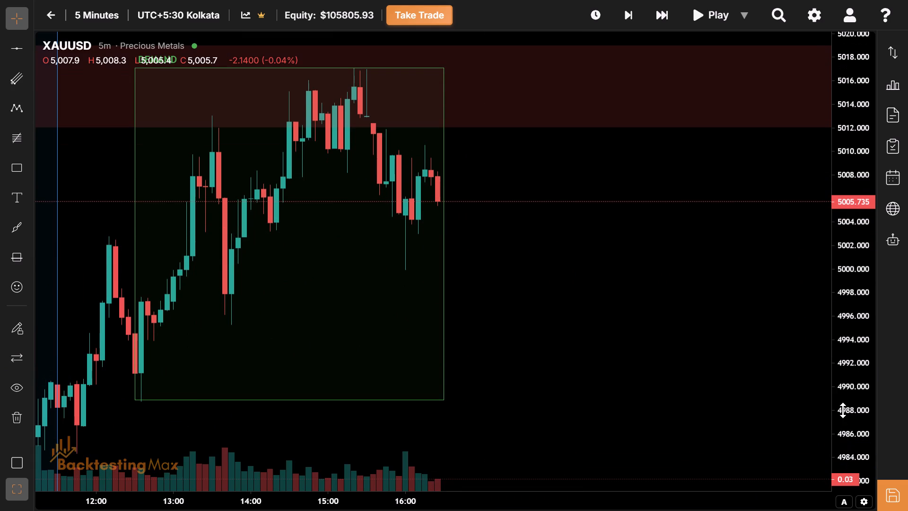
pyautogui.moveTo(631, 353); pyautogui.dragTo(684, 383)
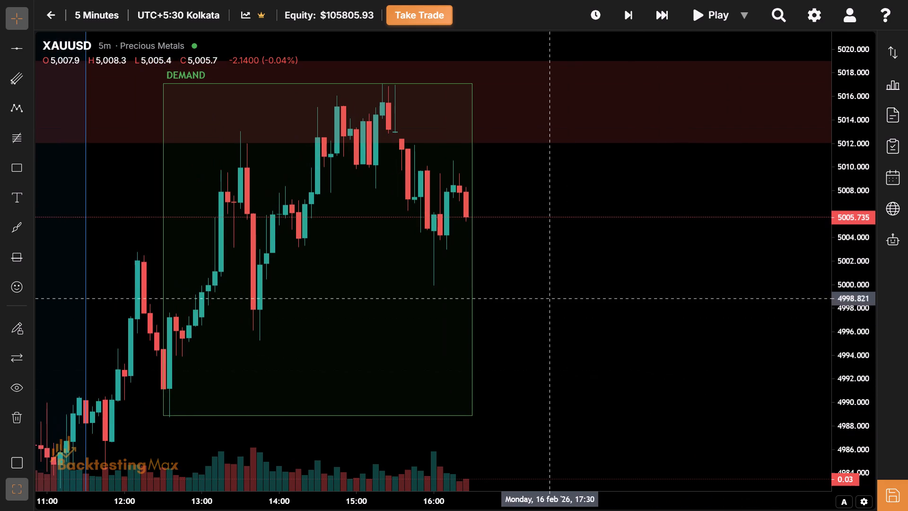
pyautogui.moveTo(548, 294); pyautogui.dragTo(490, 392)
pyautogui.doubleClick(623, 20)
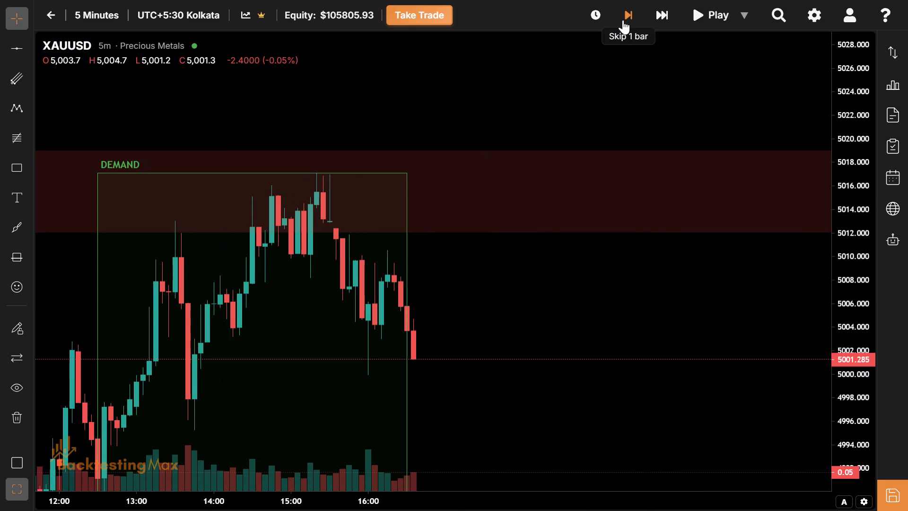
pyautogui.click(623, 20)
pyautogui.moveTo(521, 356); pyautogui.dragTo(510, 224)
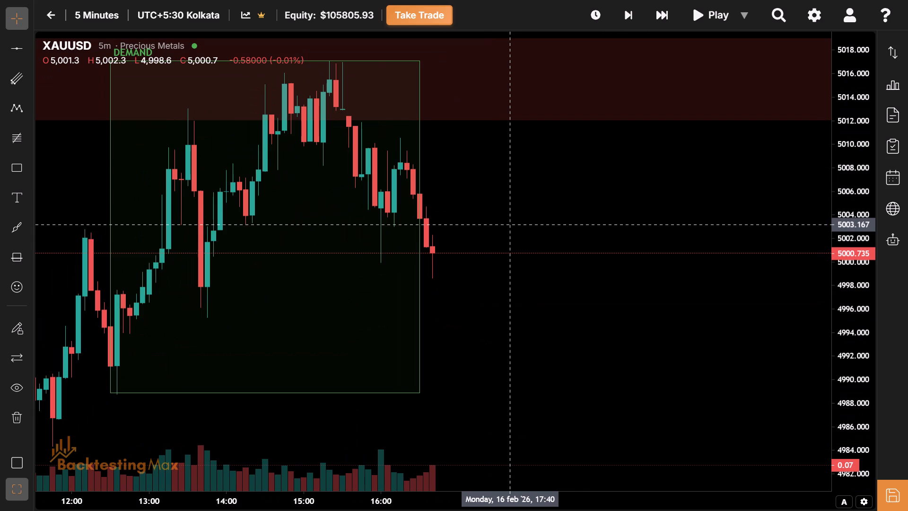
# Continue the replay in single-bar steps to the 17:30 candle on 16 February.
pyautogui.moveTo(510, 224); pyautogui.dragTo(443, 269)
pyautogui.click(629, 21)
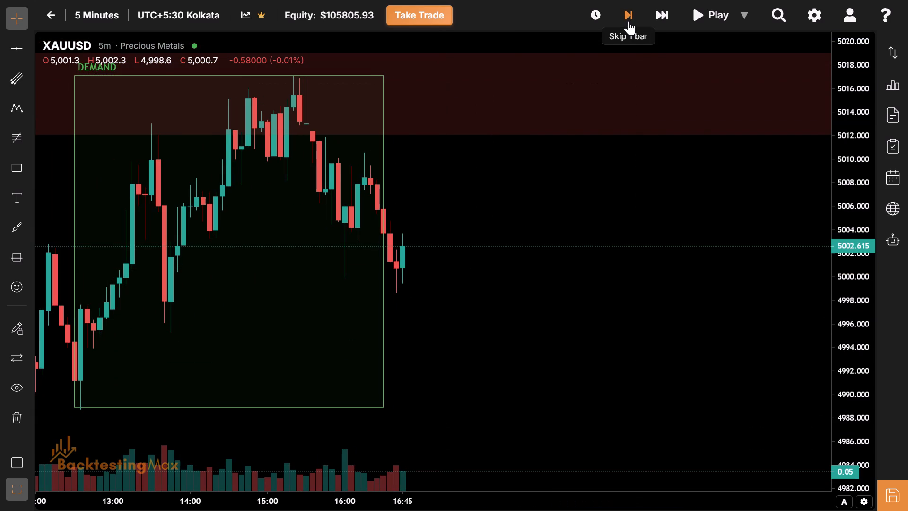
pyautogui.click(629, 21)
pyautogui.click(629, 21)
pyautogui.tripleClick(629, 21)
pyautogui.tripleClick(629, 21)
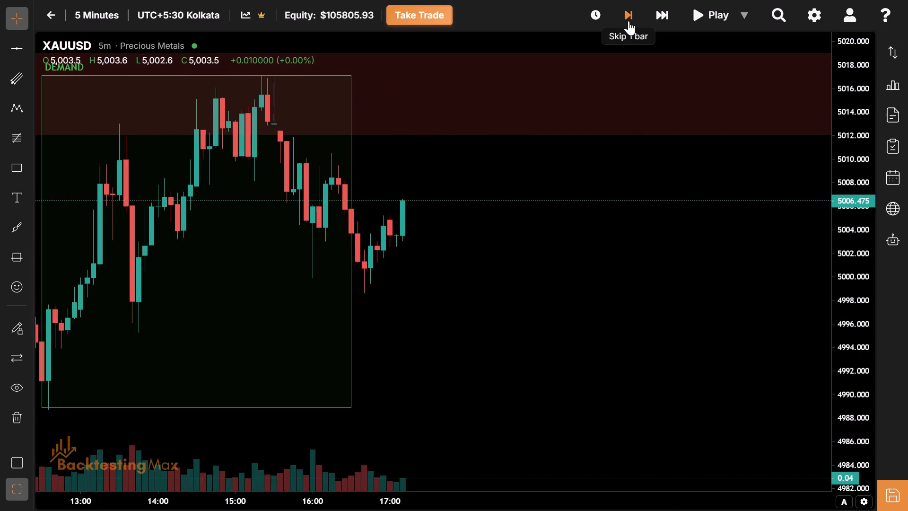
pyautogui.moveTo(629, 21); pyautogui.dragTo(398, 275)
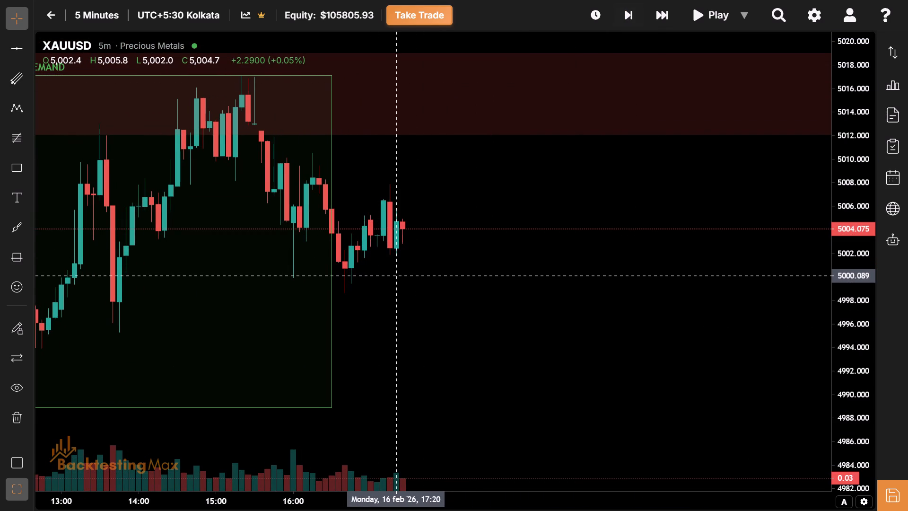
pyautogui.moveTo(398, 275); pyautogui.dragTo(348, 312)
pyautogui.click(630, 9)
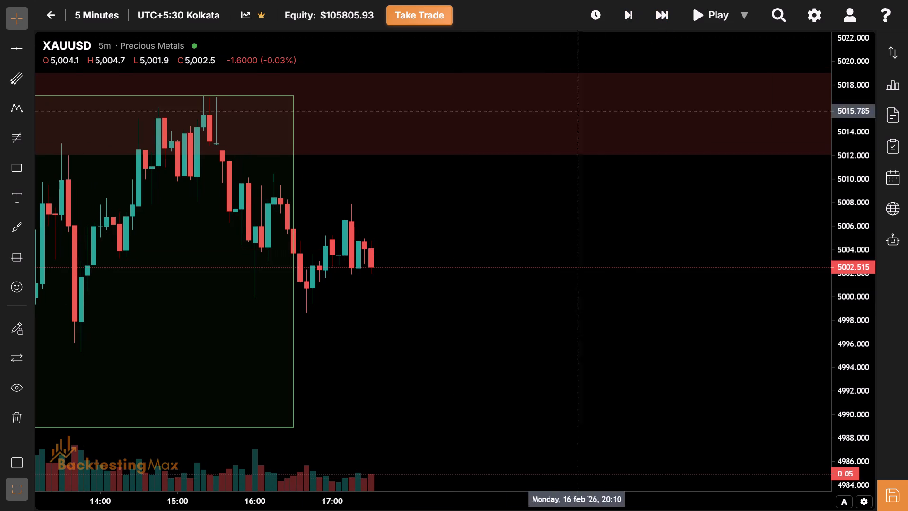
# Start a rectangle at the 17:30 candle on 16 February, with its first corner at about 5004.8.
pyautogui.moveTo(458, 268); pyautogui.dragTo(334, 267)
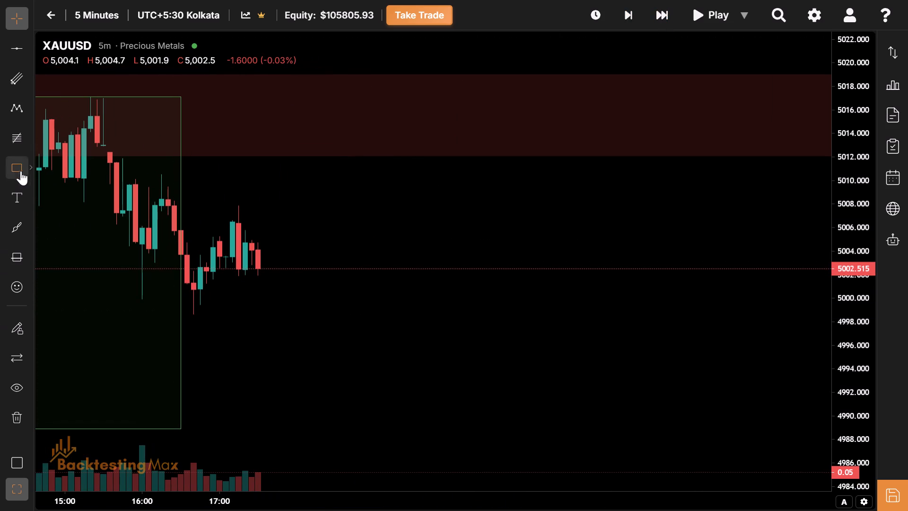
pyautogui.click(19, 164)
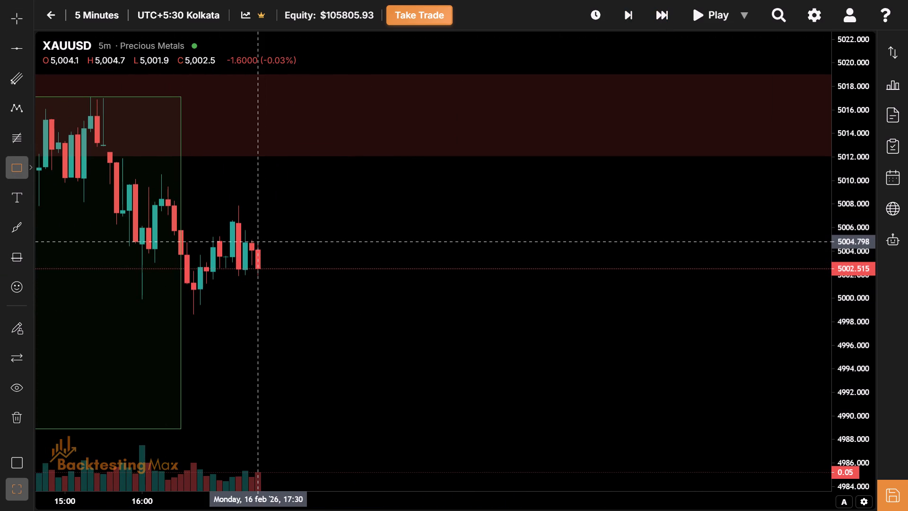
pyautogui.click(258, 242)
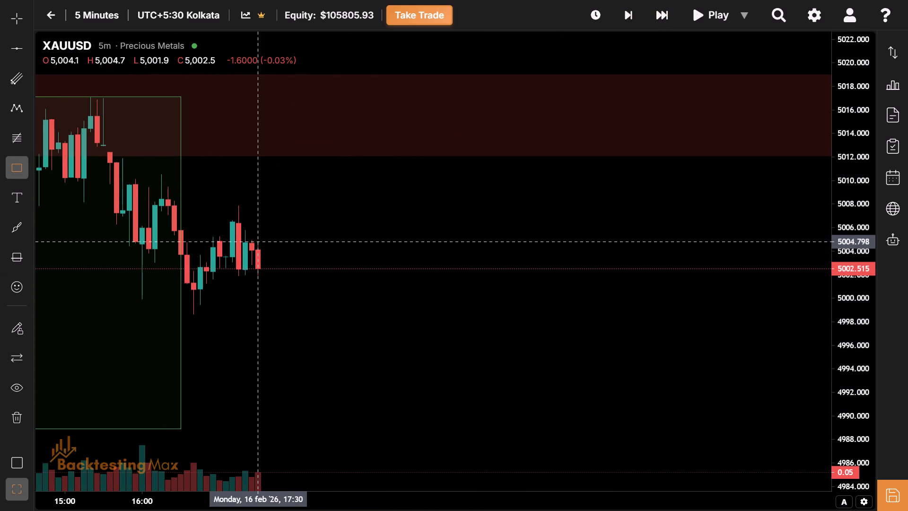
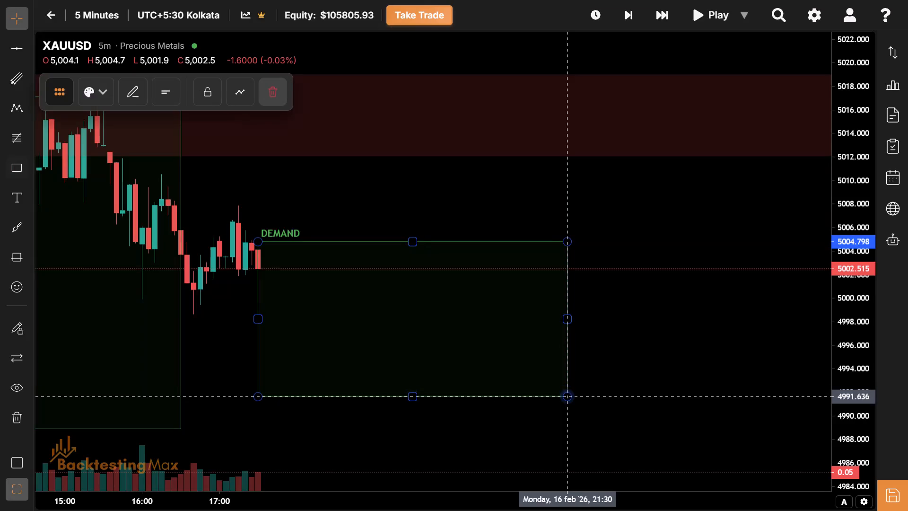
# Apply the NY Session template to the new rectangle starting at the 17:30 candle.
pyautogui.click(97, 81)
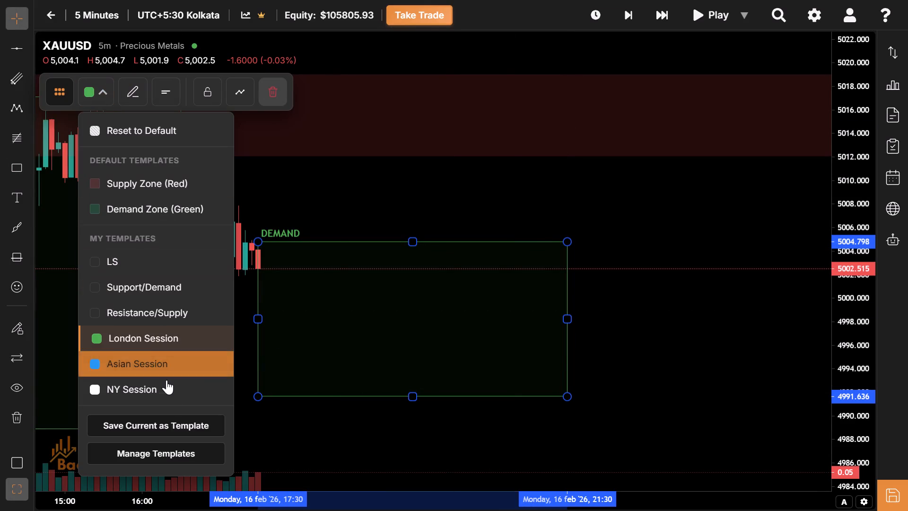
pyautogui.click(171, 394)
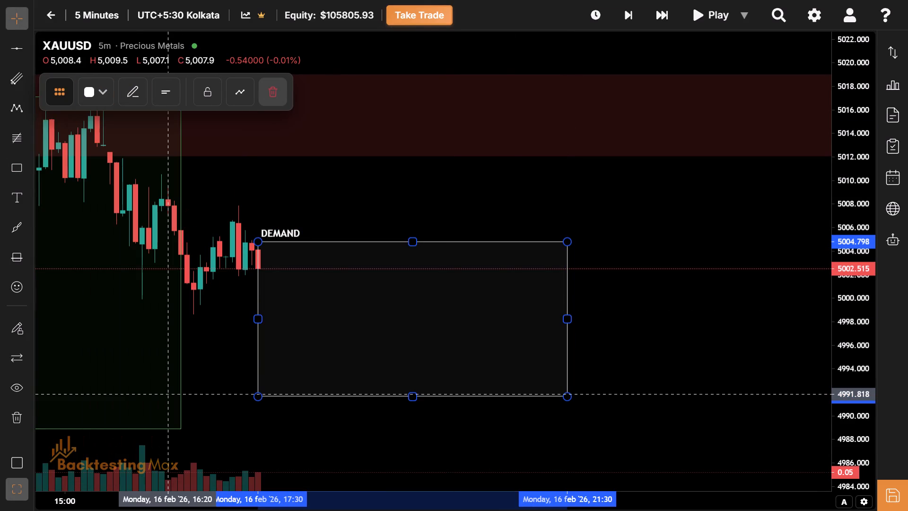
# Advance the replay in five-bar skips to the 18:20 candle on 16 February.
pyautogui.moveTo(351, 324); pyautogui.dragTo(369, 318)
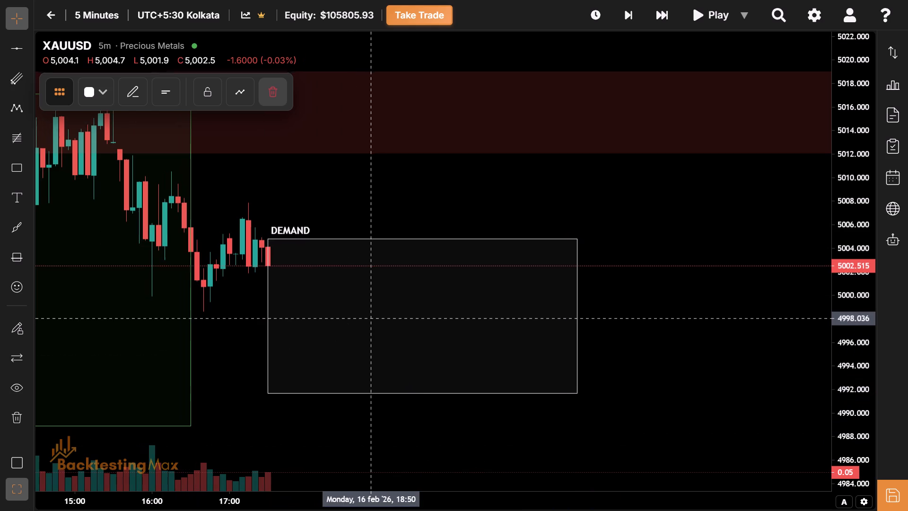
pyautogui.click(655, 23)
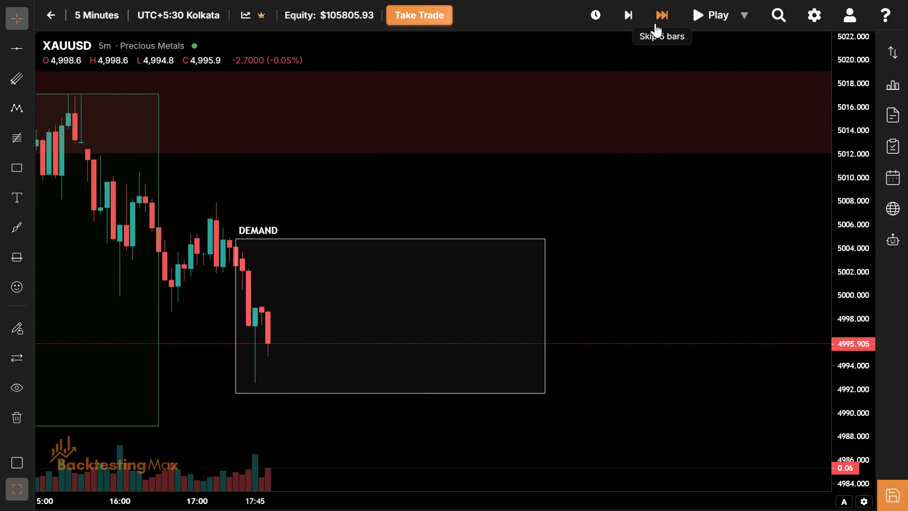
pyautogui.click(655, 23)
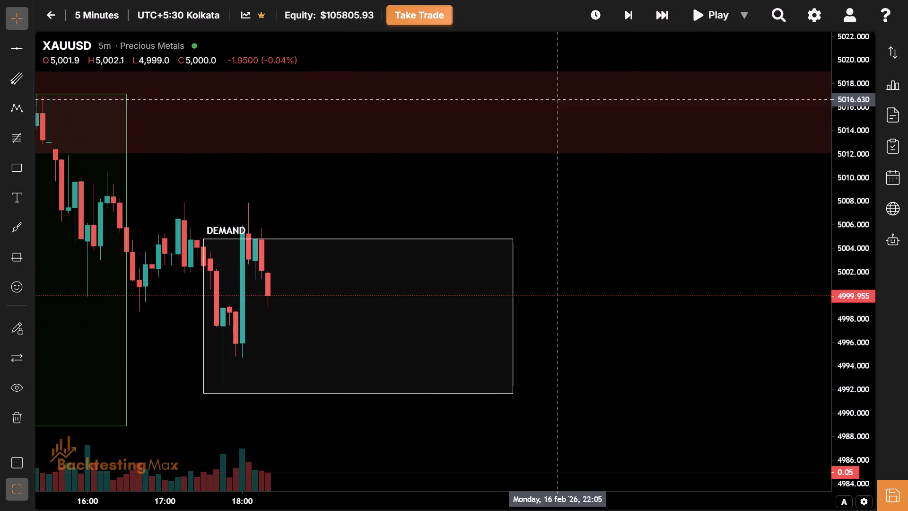
# Raise the NY session box's top edge to the session high at about 5008.
pyautogui.moveTo(359, 238); pyautogui.dragTo(359, 200)
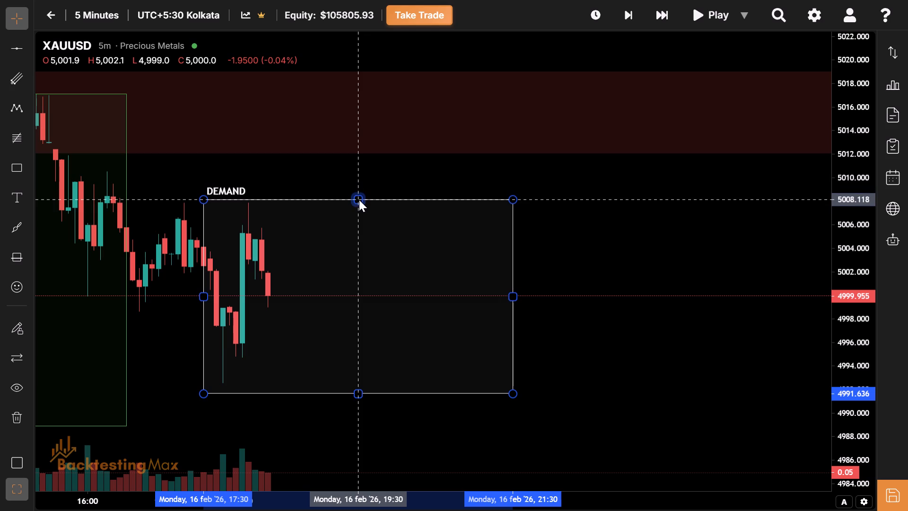
pyautogui.moveTo(359, 200); pyautogui.dragTo(359, 202)
# Advance the replay in five-bar skips to about 22:10 on 16 February, past the NY session box's end.
pyautogui.moveTo(275, 262); pyautogui.dragTo(522, 292)
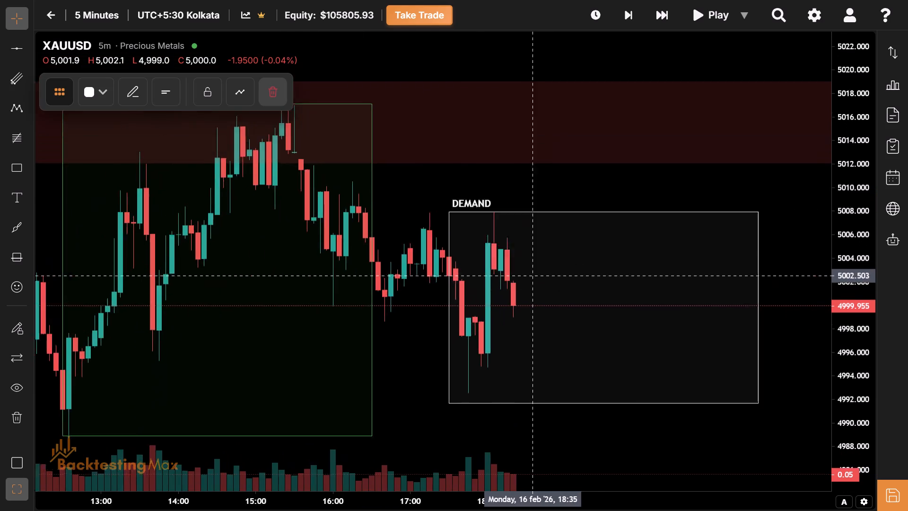
pyautogui.moveTo(522, 292); pyautogui.dragTo(408, 260)
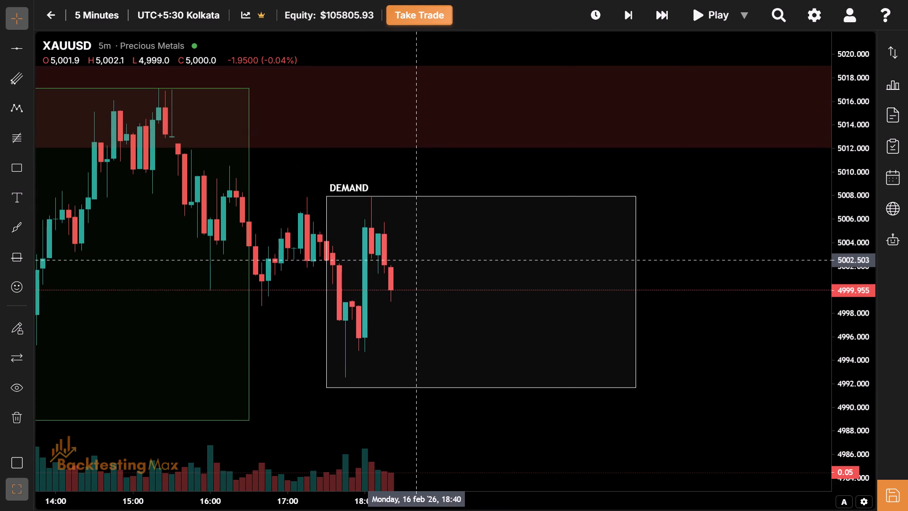
pyautogui.click(660, 6)
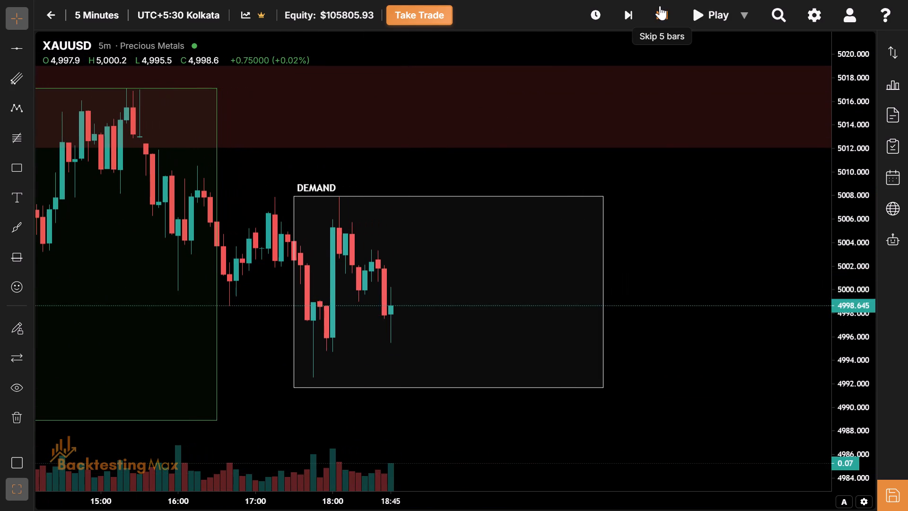
pyautogui.click(660, 6)
pyautogui.click(660, 6)
pyautogui.tripleClick(660, 6)
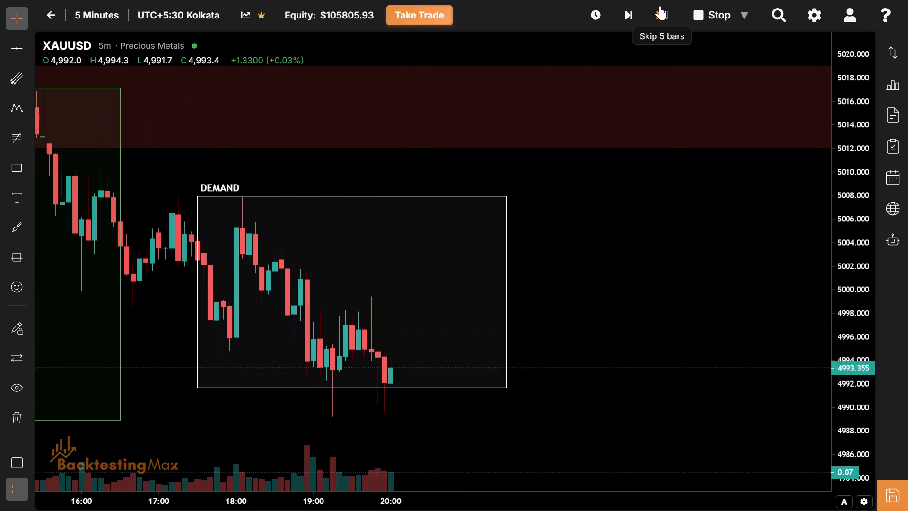
pyautogui.tripleClick(660, 6)
pyautogui.tripleClick(660, 6)
pyautogui.doubleClick(660, 6)
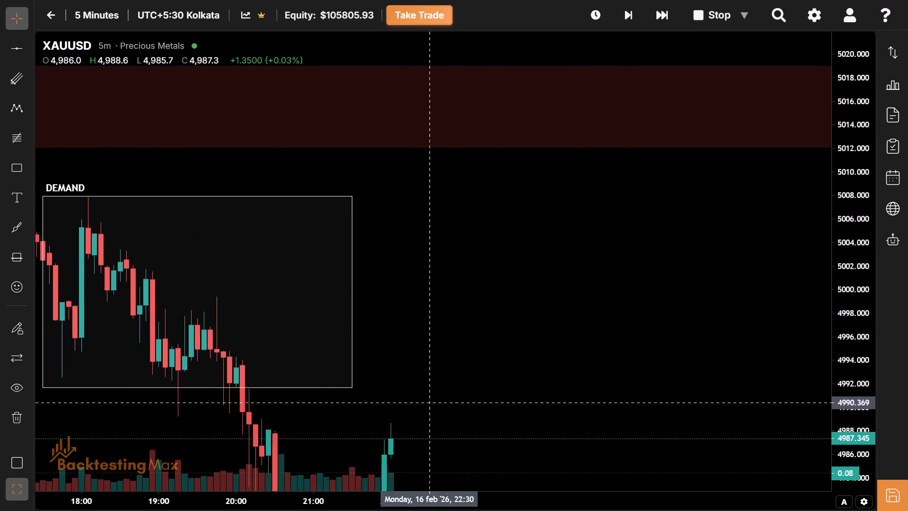
# Extend the NY session box's bottom edge down to the session low at about 4968.9.
pyautogui.moveTo(367, 398); pyautogui.dragTo(557, 111)
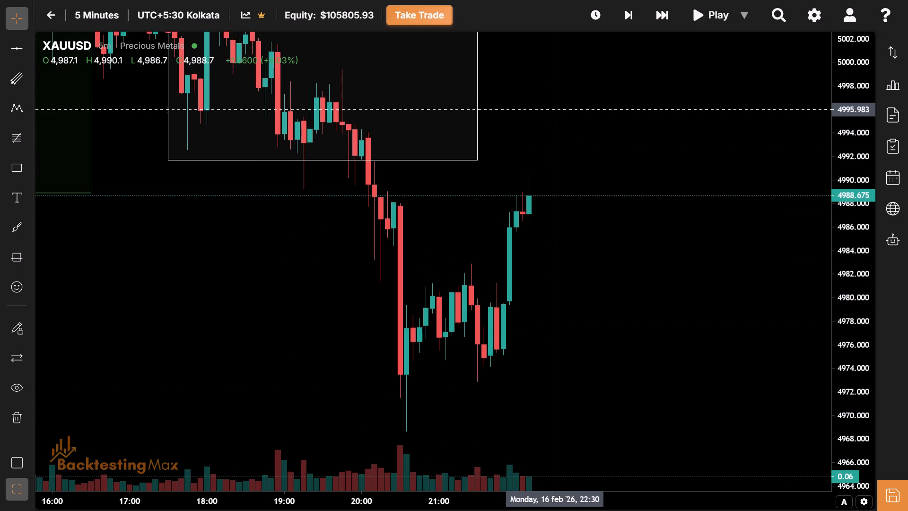
pyautogui.moveTo(557, 111); pyautogui.dragTo(557, 112)
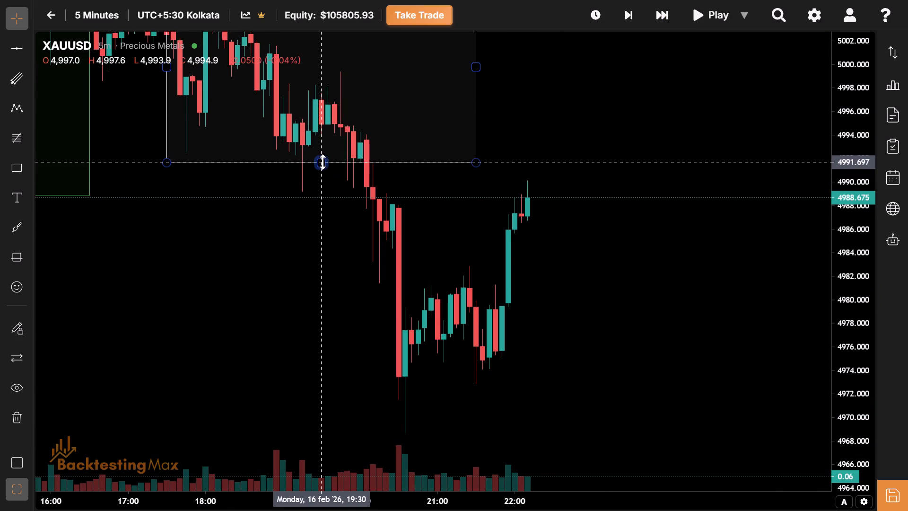
pyautogui.moveTo(323, 162); pyautogui.dragTo(298, 426)
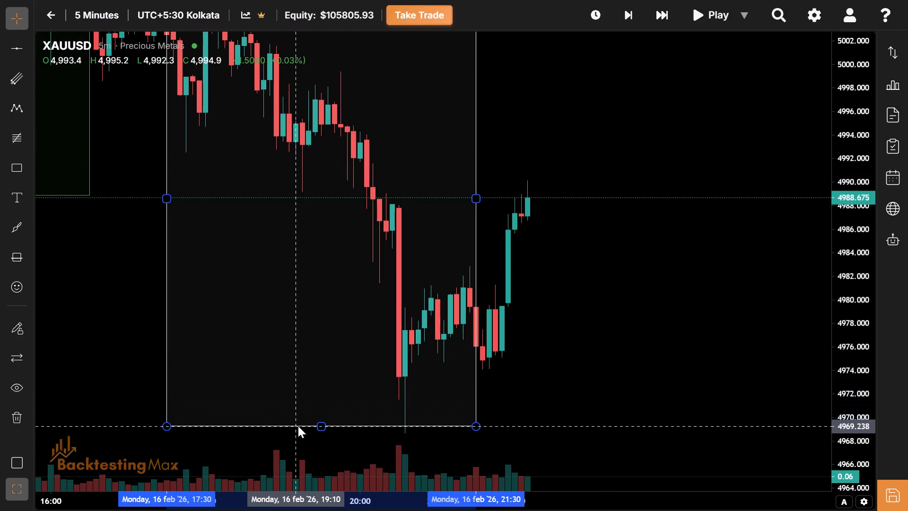
pyautogui.moveTo(298, 426); pyautogui.dragTo(298, 430)
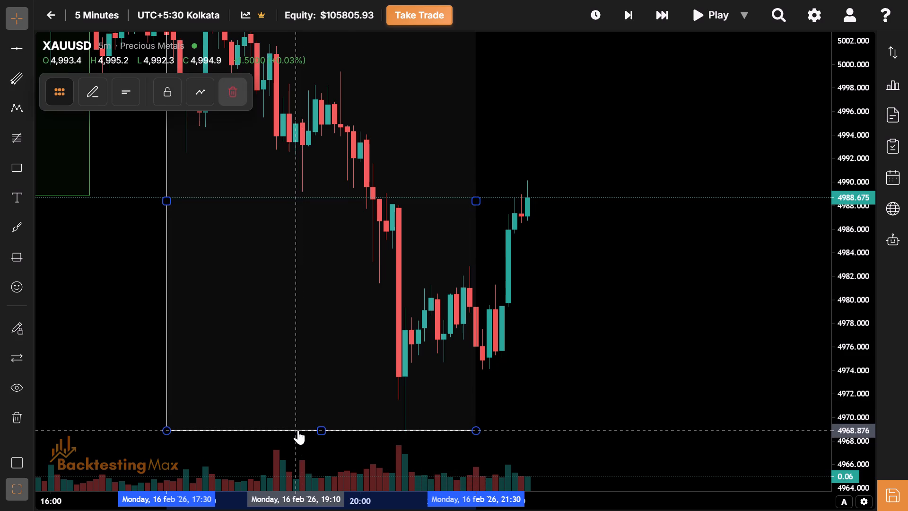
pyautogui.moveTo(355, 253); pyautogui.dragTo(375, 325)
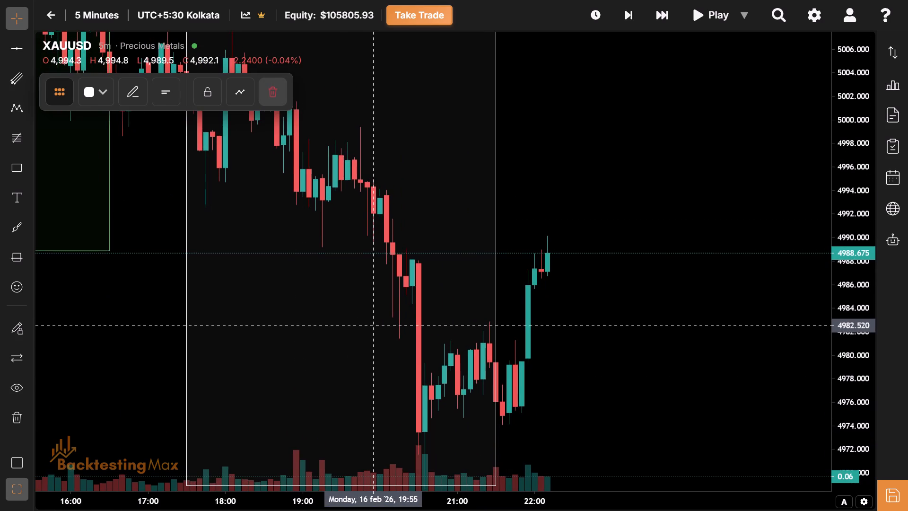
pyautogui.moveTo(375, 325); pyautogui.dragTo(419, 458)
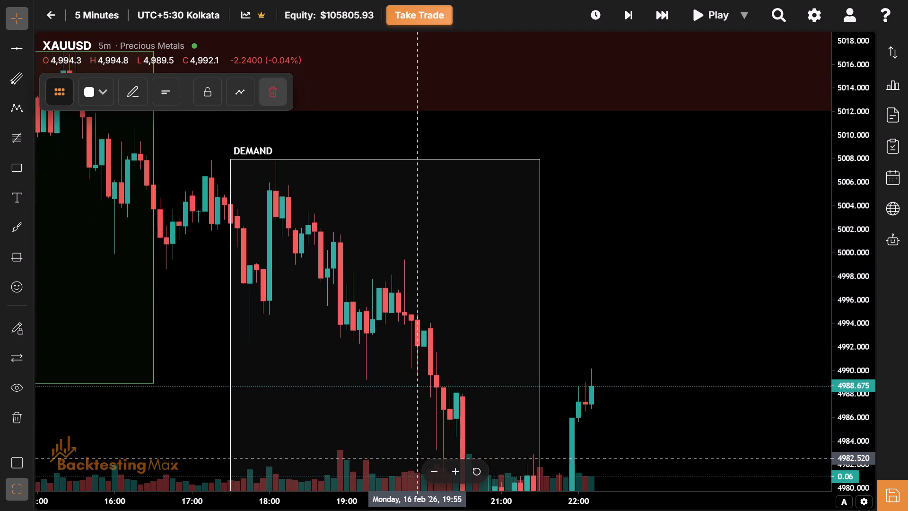
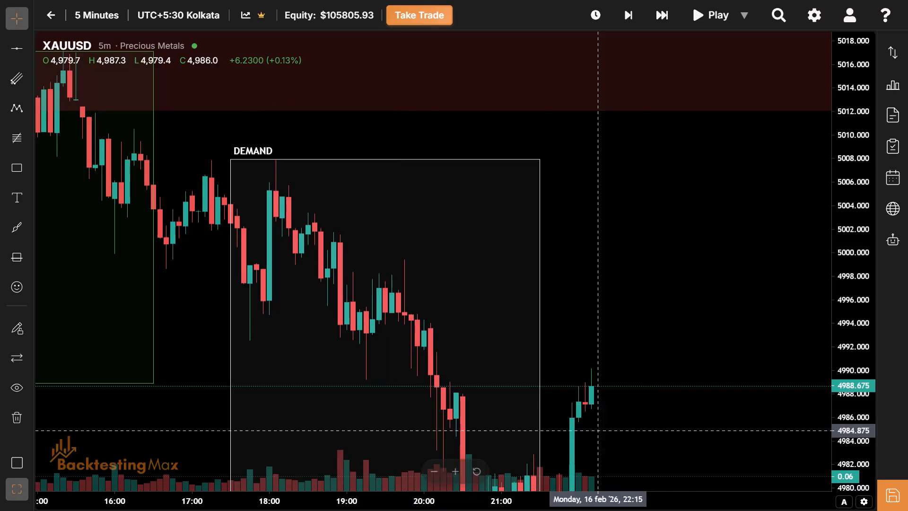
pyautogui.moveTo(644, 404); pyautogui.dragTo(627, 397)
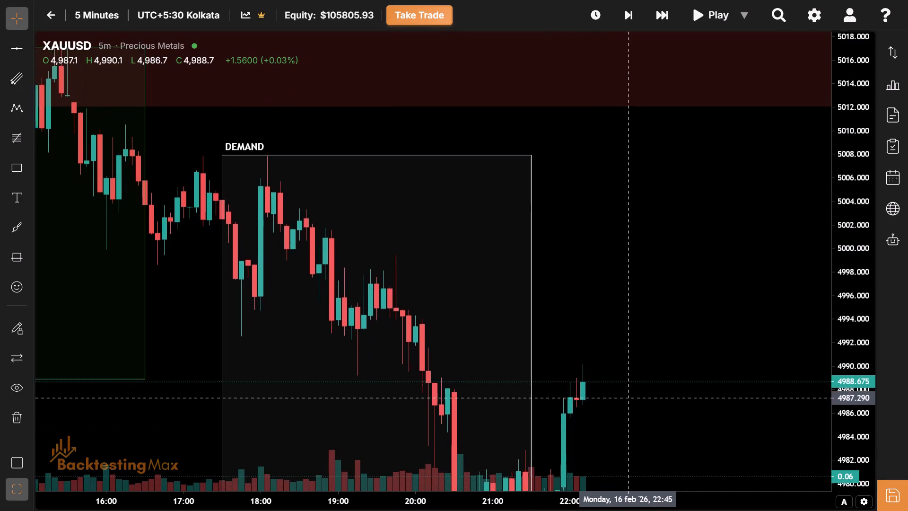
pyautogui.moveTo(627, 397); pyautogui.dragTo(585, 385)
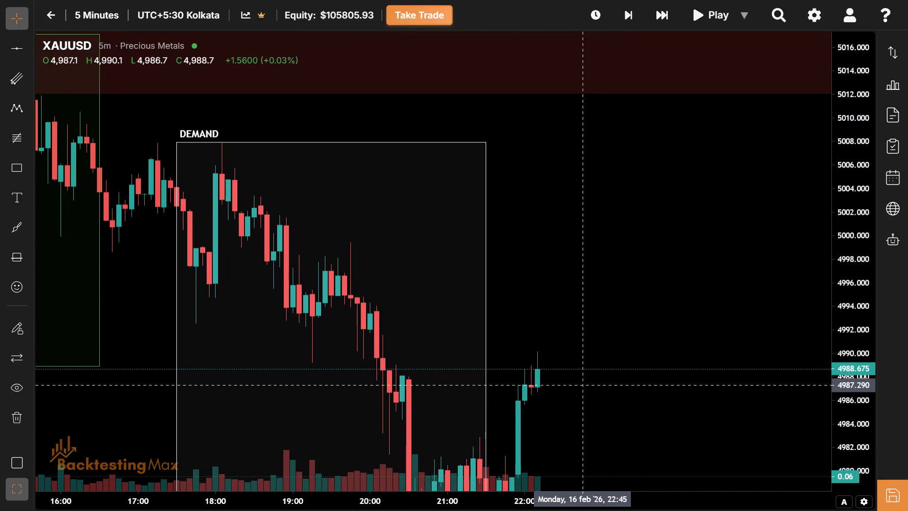
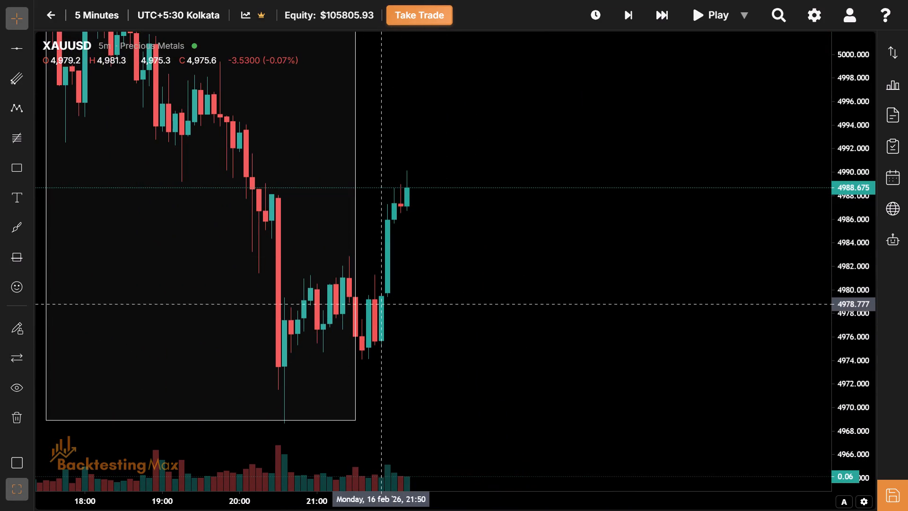
# Advance the XAUUSD 5-minute replay in five-bar skips from 16 February 22:10 to just past the start of 17 February.
pyautogui.moveTo(407, 293); pyautogui.dragTo(269, 401)
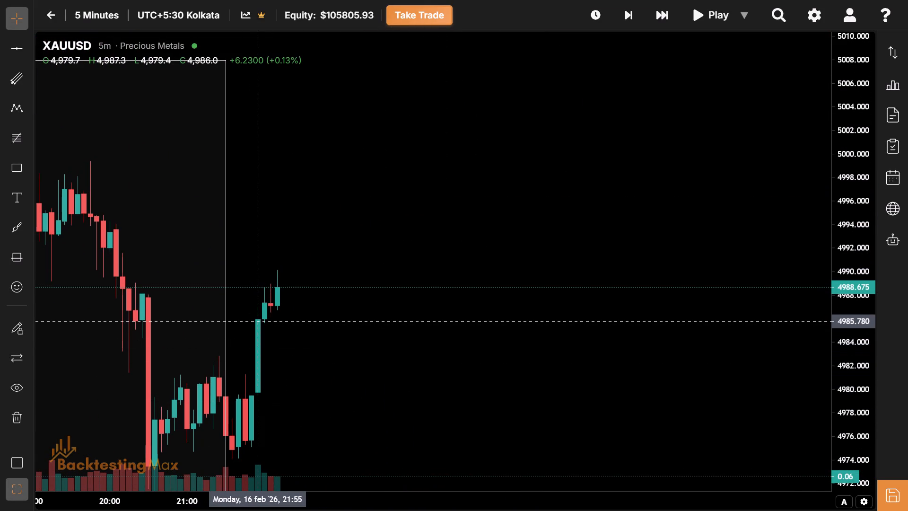
pyautogui.moveTo(256, 321); pyautogui.dragTo(295, 294)
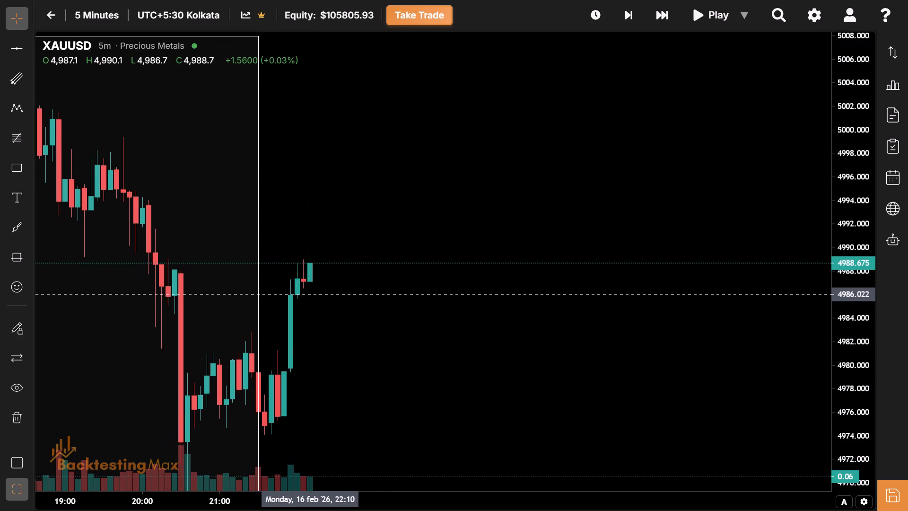
pyautogui.moveTo(311, 294); pyautogui.dragTo(279, 261)
pyautogui.tripleClick(666, 5)
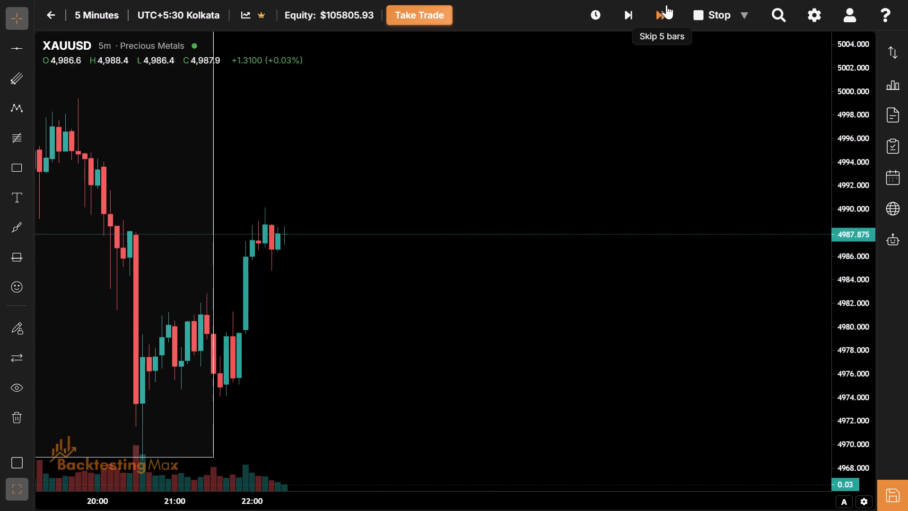
pyautogui.tripleClick(666, 5)
pyautogui.tripleClick(666, 5)
pyautogui.click(666, 5)
pyautogui.moveTo(666, 5); pyautogui.dragTo(332, 267)
pyautogui.moveTo(332, 267); pyautogui.dragTo(306, 241)
# Exit the full-screen view of the backtesting chart.
pyautogui.press('Escape')
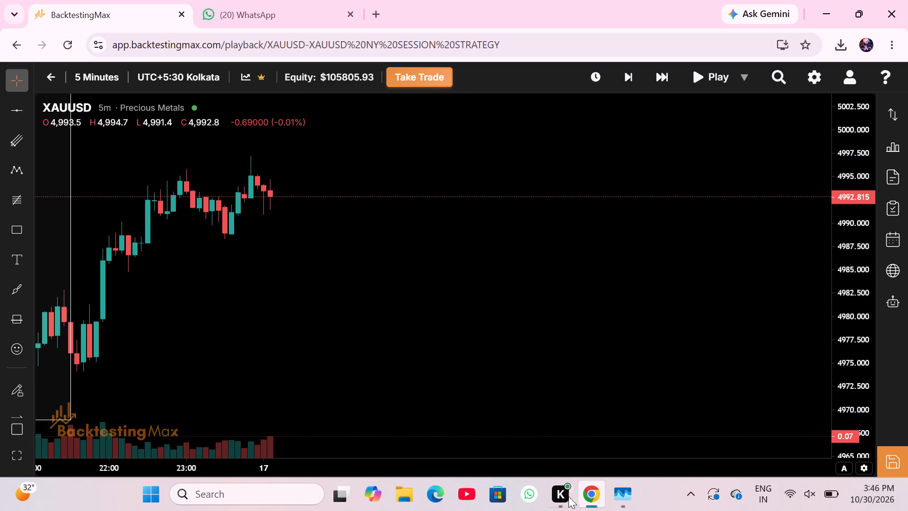
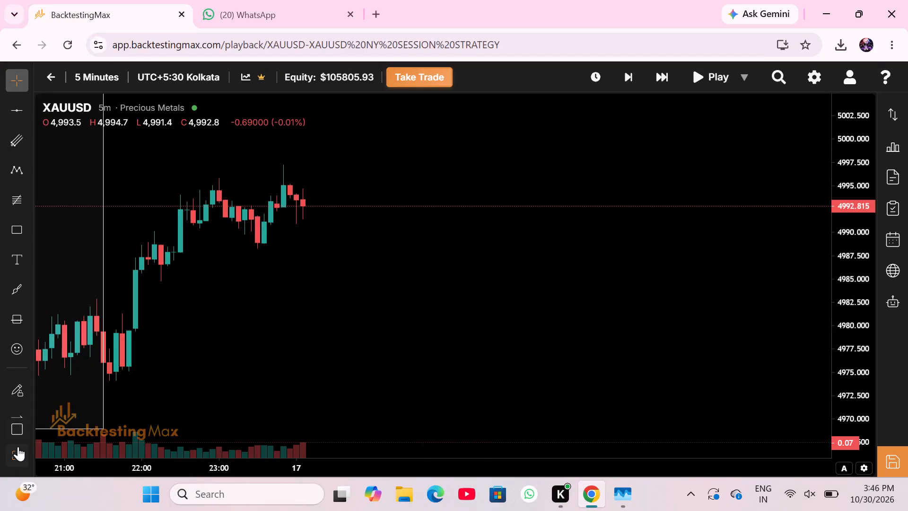
# Return the backtesting chart to full-screen view.
pyautogui.click(18, 447)
pyautogui.moveTo(443, 210); pyautogui.dragTo(499, 249)
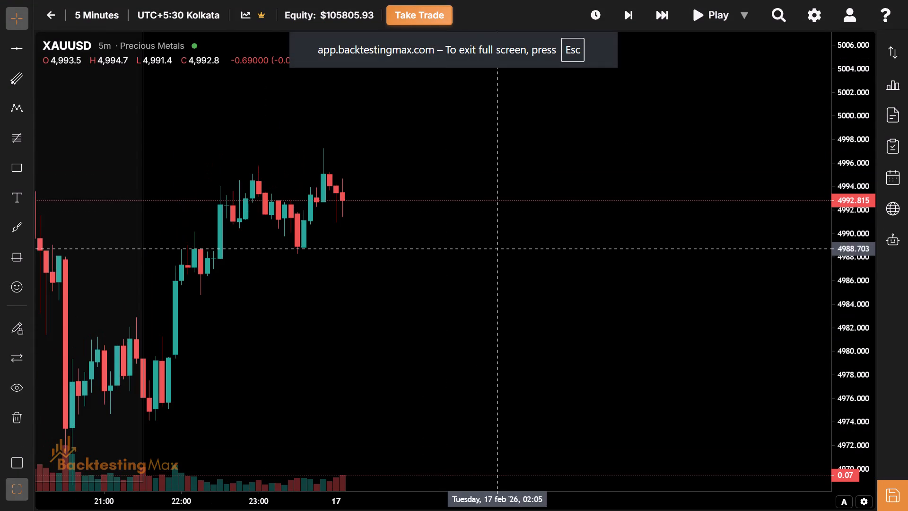
pyautogui.moveTo(454, 264); pyautogui.dragTo(488, 280)
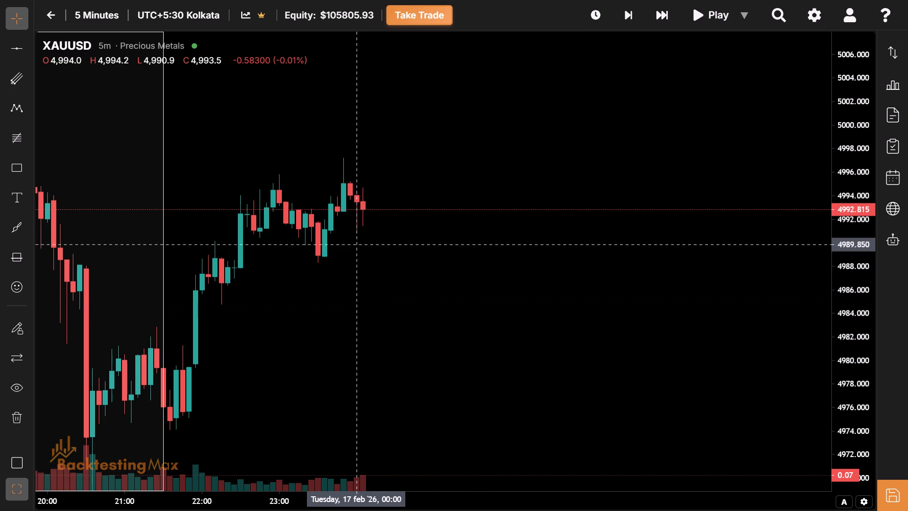
# Advance the XAUUSD 5-minute replay in five-bar skips to about 06:10 on 17 February.
pyautogui.moveTo(585, 211); pyautogui.dragTo(485, 220)
pyautogui.moveTo(658, 30); pyautogui.dragTo(661, 22)
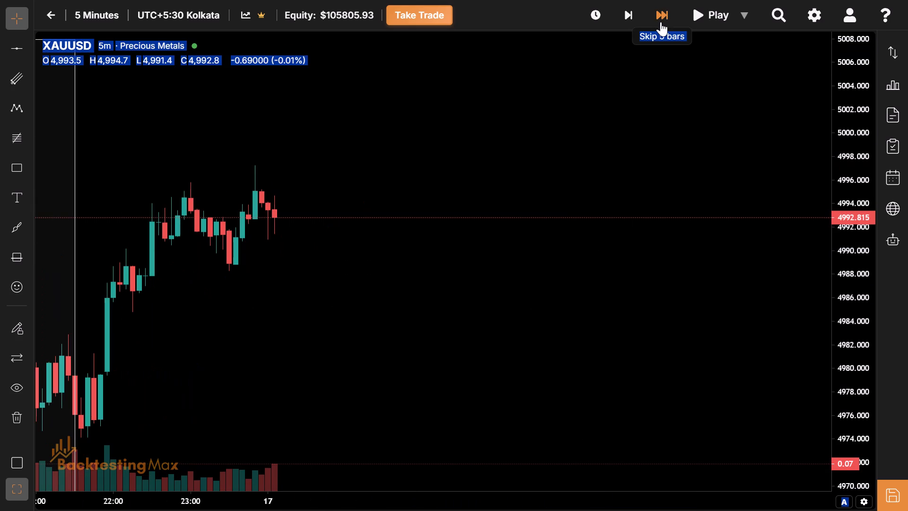
pyautogui.click(661, 22)
pyautogui.click(666, 32)
pyautogui.moveTo(417, 151); pyautogui.dragTo(568, 233)
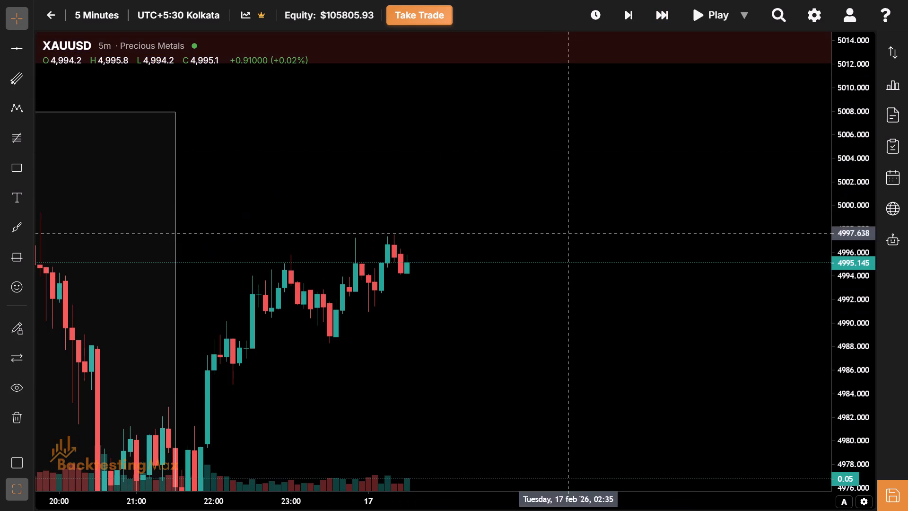
pyautogui.click(652, 18)
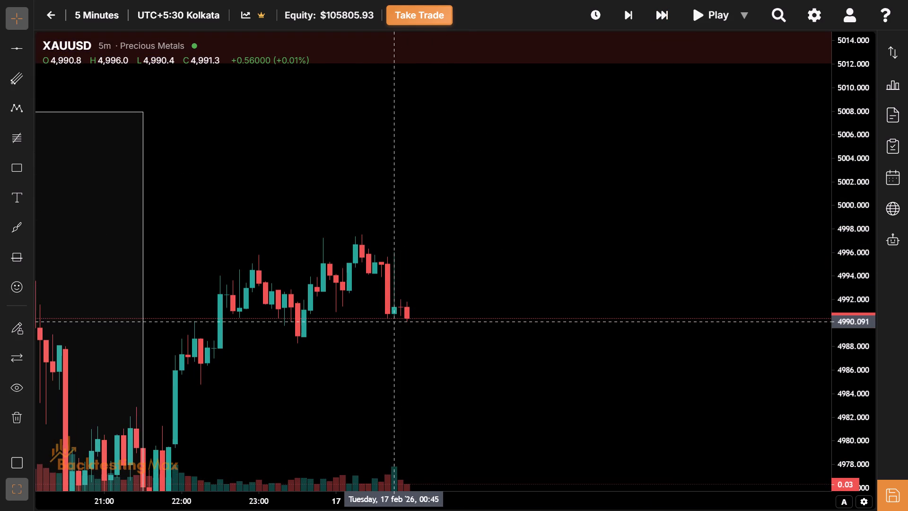
pyautogui.moveTo(392, 321); pyautogui.dragTo(329, 285)
pyautogui.moveTo(439, 317); pyautogui.dragTo(350, 255)
pyautogui.click(685, 50)
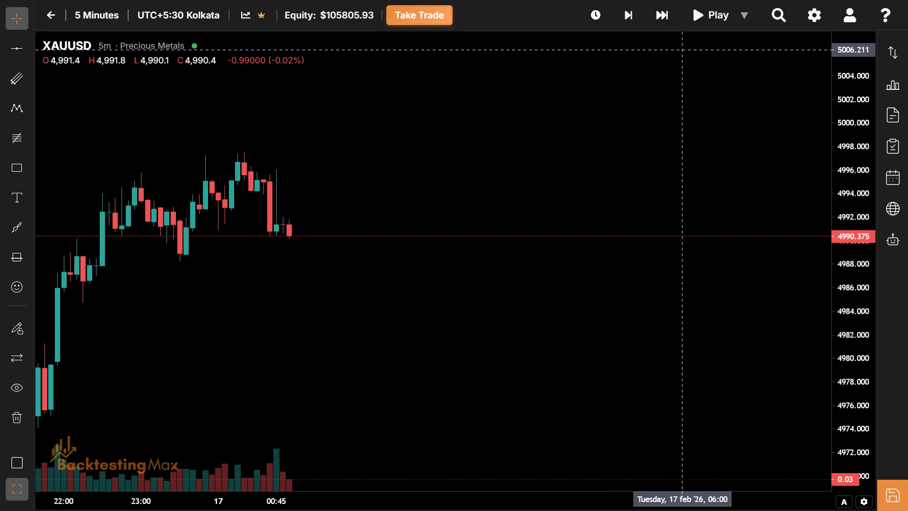
pyautogui.moveTo(656, 29); pyautogui.dragTo(658, 10)
pyautogui.tripleClick(658, 10)
pyautogui.tripleClick(658, 10)
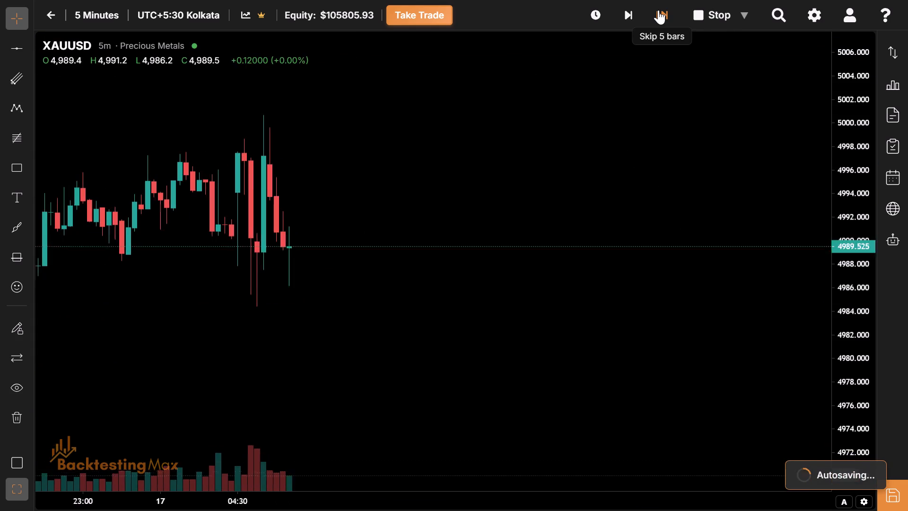
pyautogui.tripleClick(658, 10)
pyautogui.moveTo(658, 10); pyautogui.dragTo(280, 348)
pyautogui.moveTo(280, 348); pyautogui.dragTo(257, 219)
pyautogui.moveTo(321, 337); pyautogui.dragTo(278, 232)
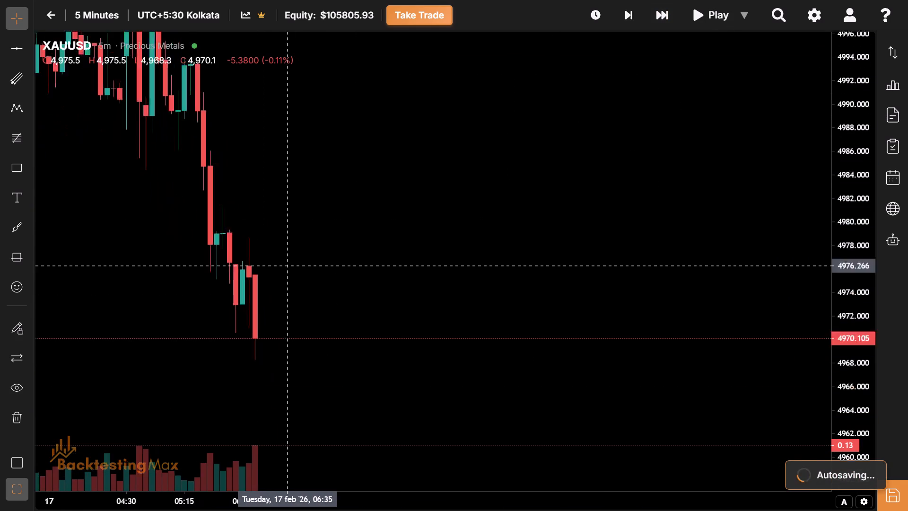
pyautogui.moveTo(278, 232); pyautogui.dragTo(277, 226)
pyautogui.moveTo(247, 287); pyautogui.dragTo(232, 218)
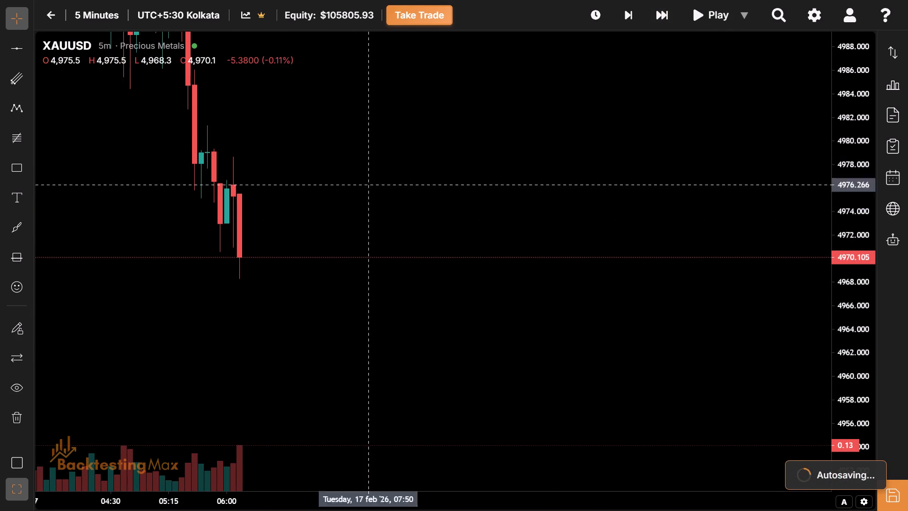
# Draw a blue session box on 17 February from 05:30 to 11:30, spanning about 4991.4 down to 4969.6.
pyautogui.moveTo(138, 254); pyautogui.dragTo(120, 446)
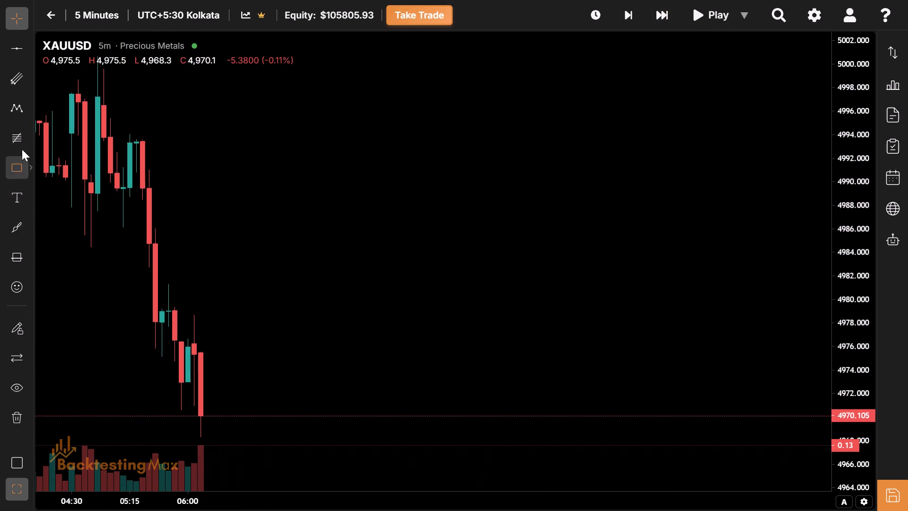
pyautogui.click(11, 164)
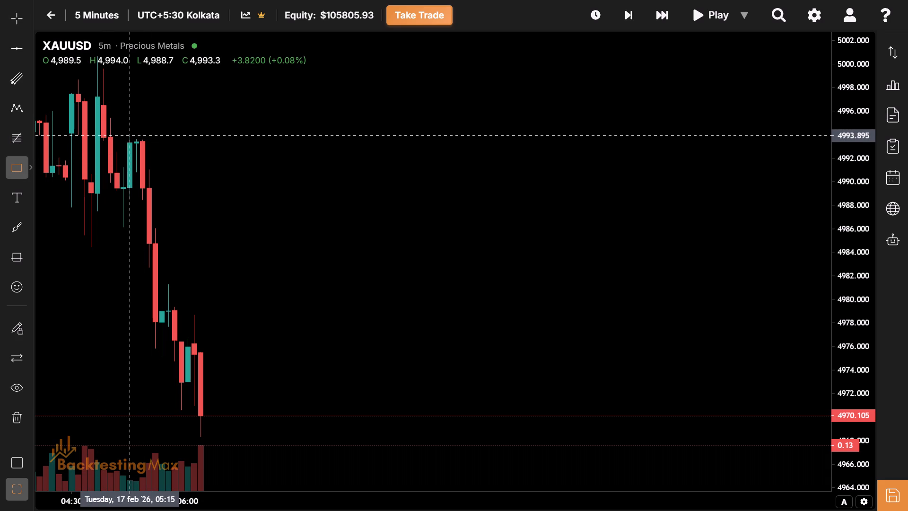
pyautogui.click(149, 166)
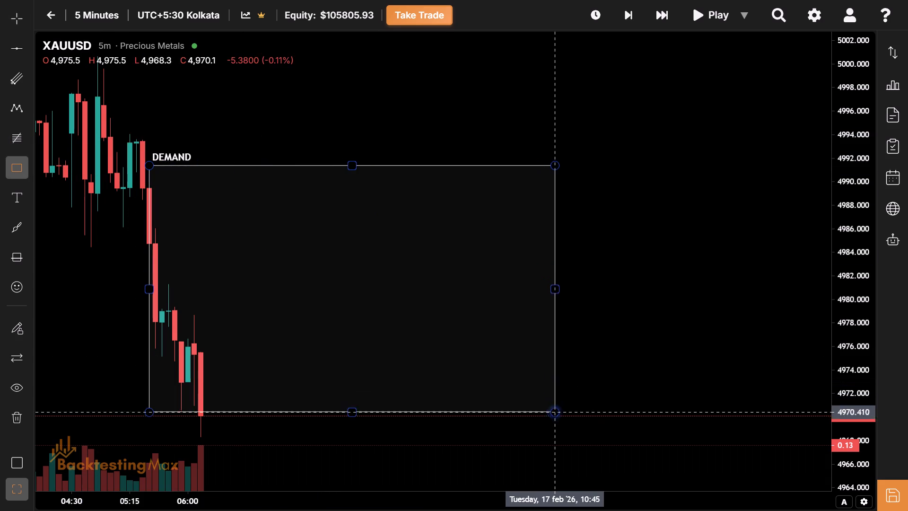
pyautogui.click(616, 421)
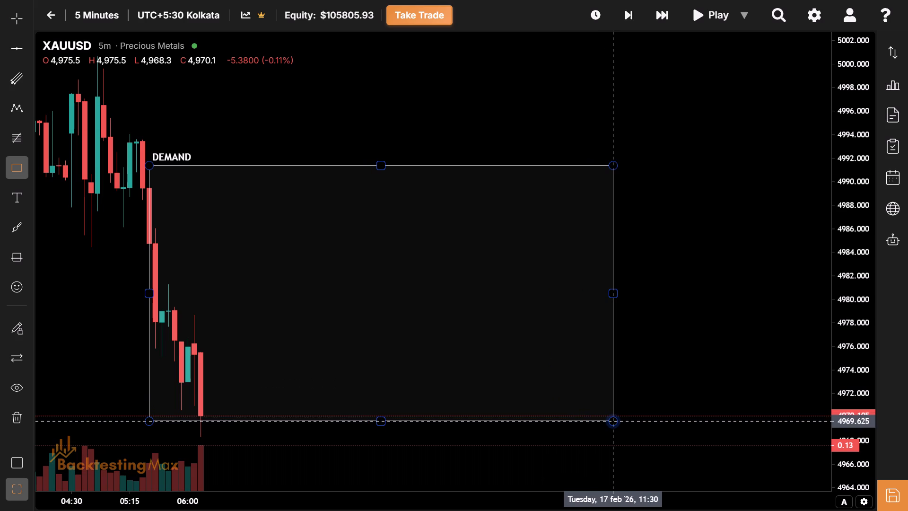
pyautogui.moveTo(77, 98); pyautogui.dragTo(91, 96)
pyautogui.click(91, 96)
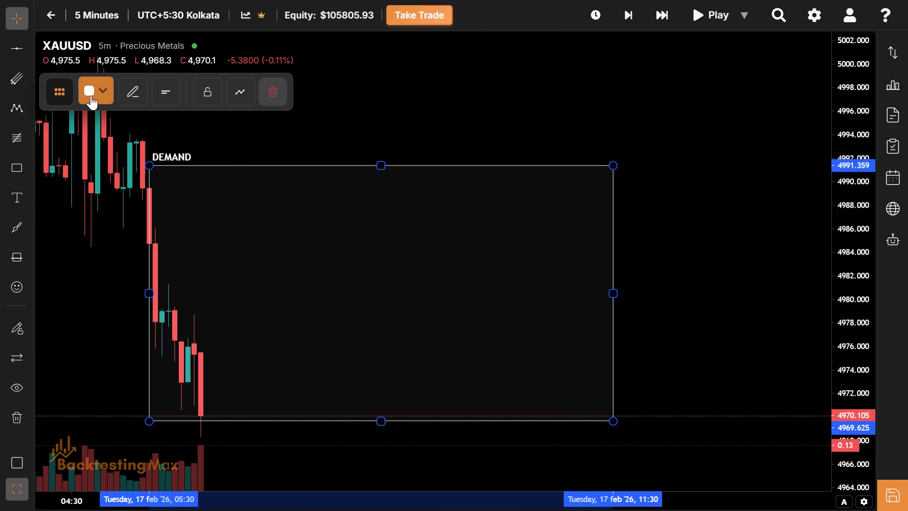
pyautogui.click(154, 356)
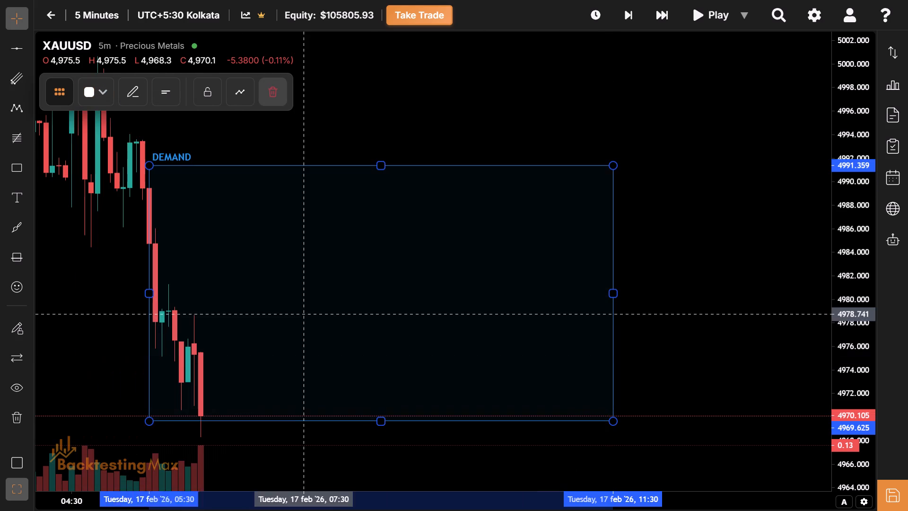
# Lower the session box's bottom edge to the latest candle's low at about 4968.4.
pyautogui.moveTo(304, 314); pyautogui.dragTo(373, 270)
pyautogui.moveTo(370, 273); pyautogui.dragTo(540, 249)
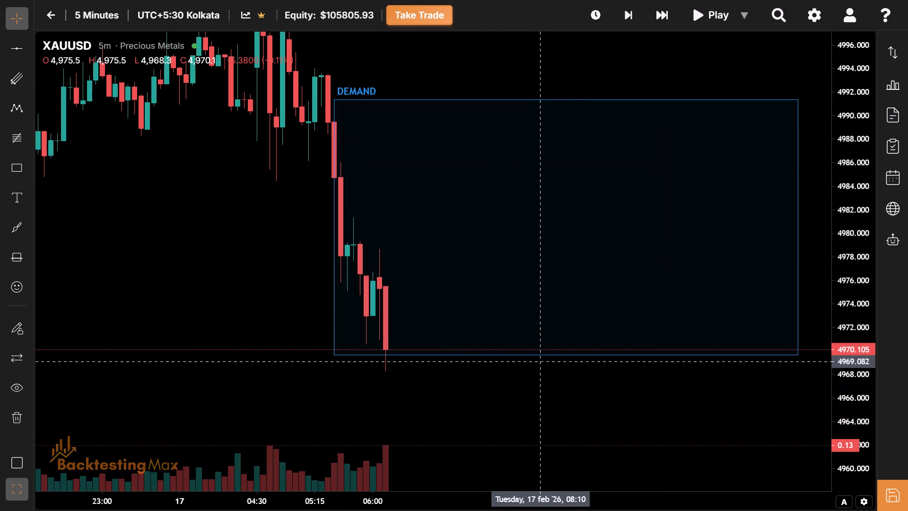
pyautogui.moveTo(566, 359); pyautogui.dragTo(572, 373)
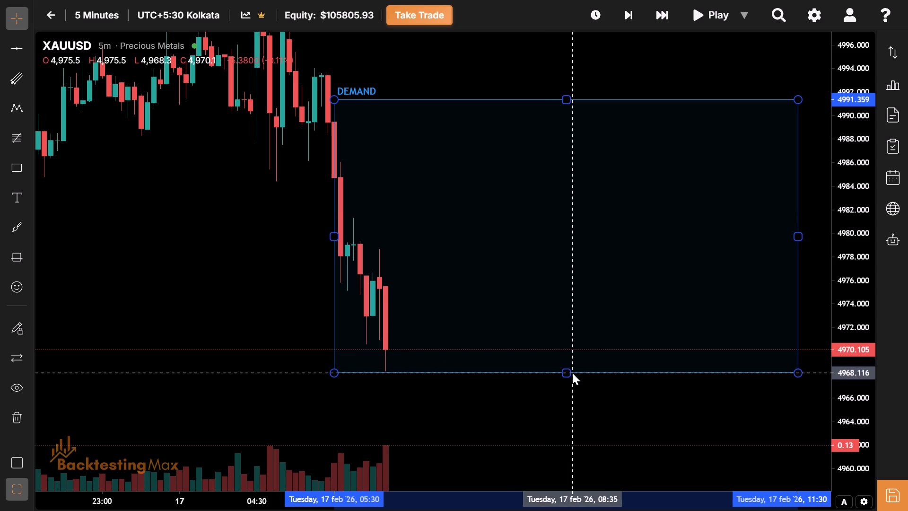
pyautogui.moveTo(572, 373); pyautogui.dragTo(573, 370)
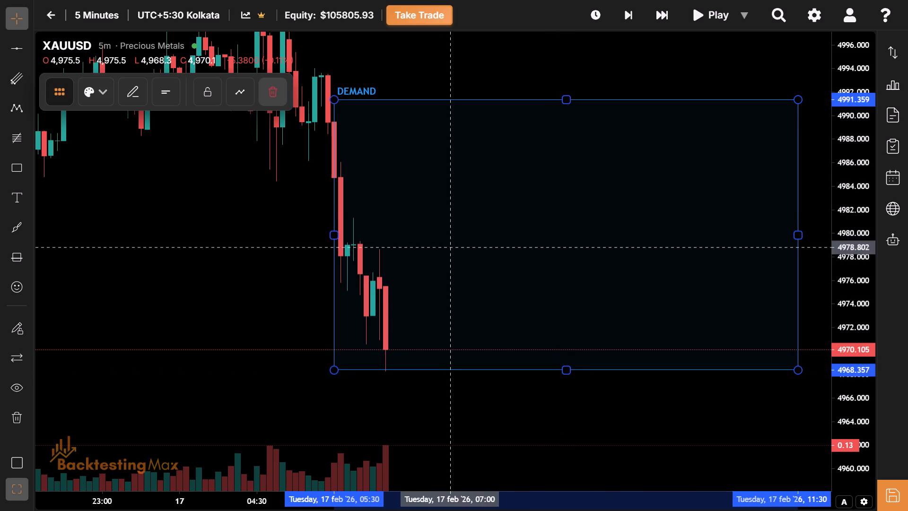
# Advance the replay in five-bar skips to about 11:05 on 17 February.
pyautogui.moveTo(438, 231); pyautogui.dragTo(702, 269)
pyautogui.moveTo(392, 337); pyautogui.dragTo(177, 369)
pyautogui.moveTo(500, 324); pyautogui.dragTo(432, 289)
pyautogui.click(449, 292)
pyautogui.moveTo(646, 9); pyautogui.dragTo(658, 12)
pyautogui.moveTo(658, 12); pyautogui.dragTo(663, 35)
pyautogui.click(663, 35)
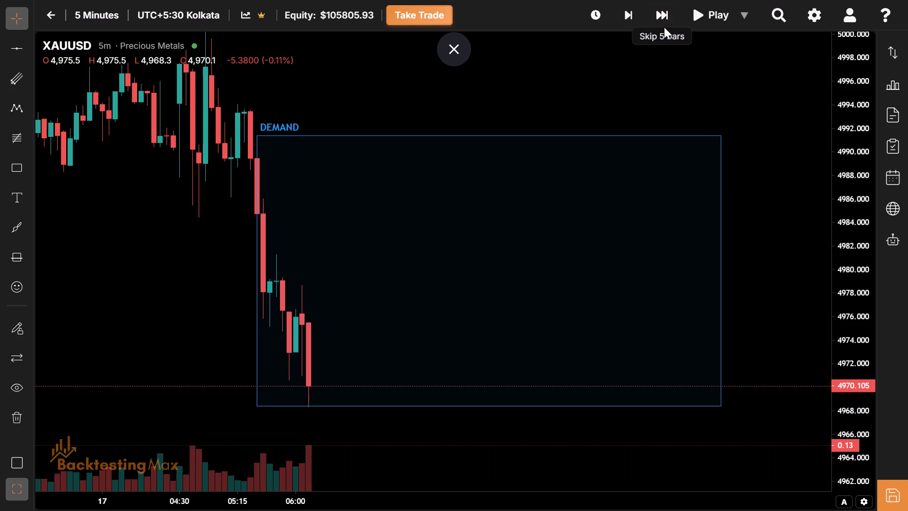
pyautogui.tripleClick(661, 16)
pyautogui.tripleClick(661, 16)
pyautogui.tripleClick(661, 16)
pyautogui.tripleClick(661, 16)
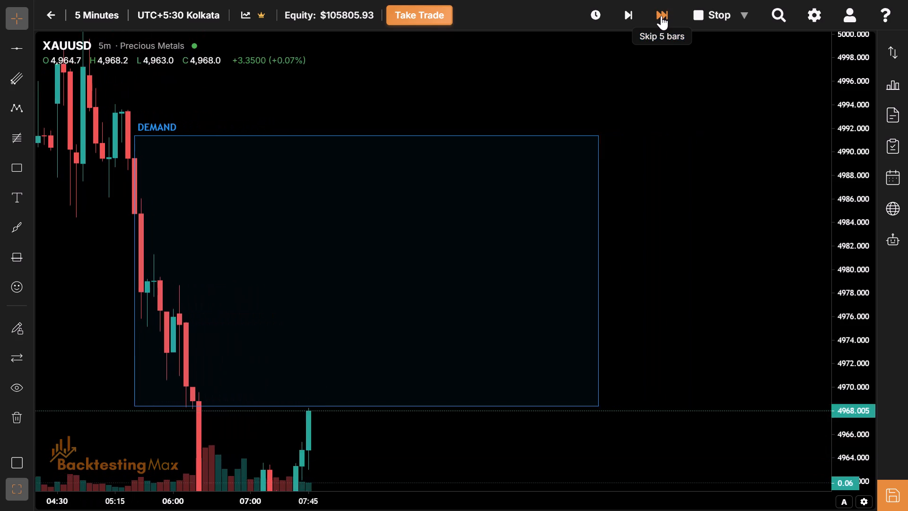
pyautogui.tripleClick(661, 16)
pyautogui.tripleClick(661, 16)
pyautogui.tripleClick(661, 16)
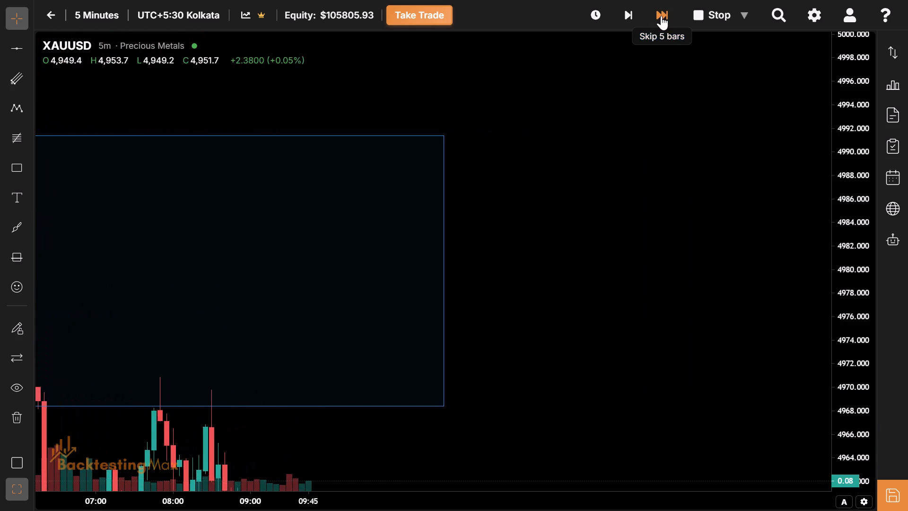
pyautogui.tripleClick(661, 16)
pyautogui.doubleClick(661, 16)
# Stretch the session box's bottom edge down to about 4913.6, undoing any accidental shift of the box.
pyautogui.moveTo(661, 16); pyautogui.dragTo(184, 282)
pyautogui.moveTo(184, 282); pyautogui.dragTo(703, 143)
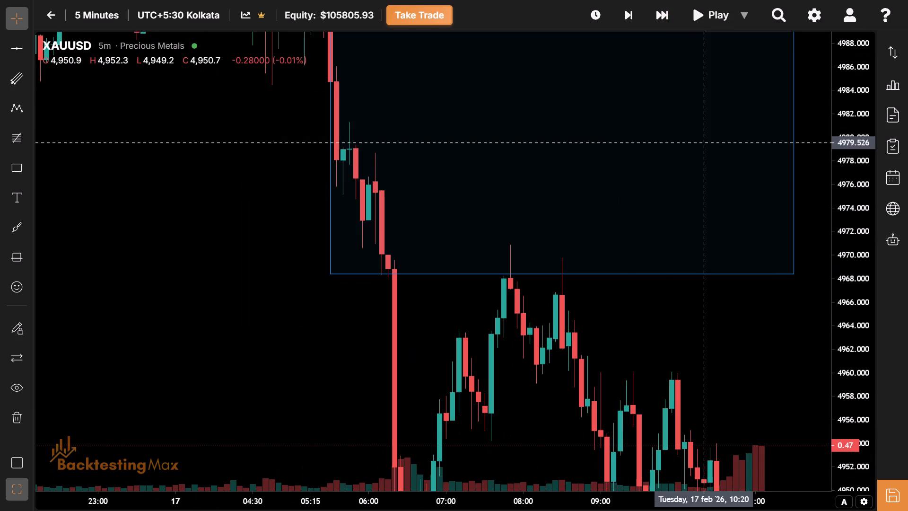
pyautogui.moveTo(626, 227); pyautogui.dragTo(549, 59)
pyautogui.moveTo(557, 279); pyautogui.dragTo(557, 196)
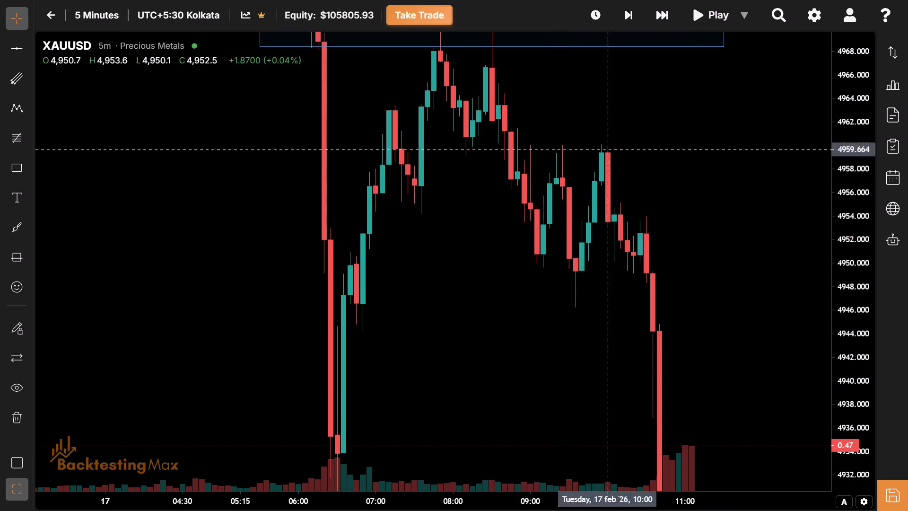
pyautogui.moveTo(491, 51); pyautogui.dragTo(515, 499)
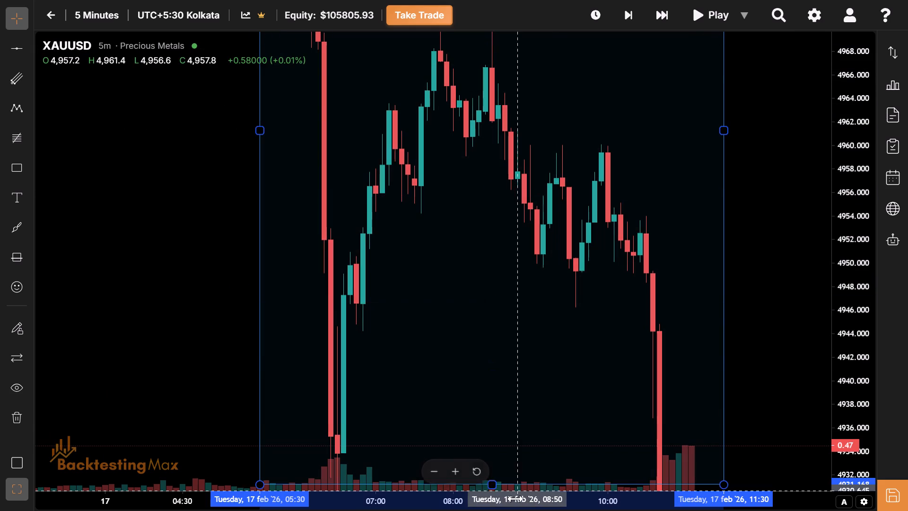
pyautogui.moveTo(566, 423); pyautogui.dragTo(526, 180)
pyautogui.moveTo(509, 263); pyautogui.dragTo(504, 158)
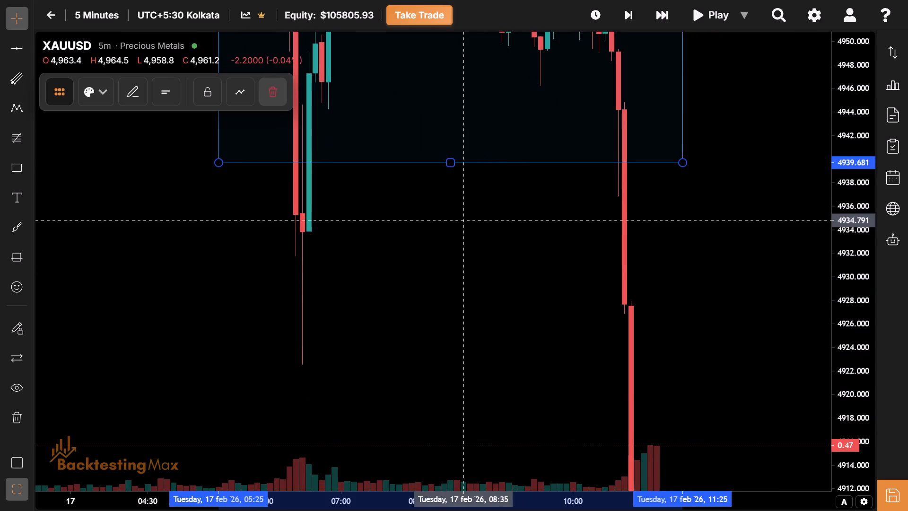
pyautogui.moveTo(483, 284); pyautogui.dragTo(512, 318)
pyautogui.hotkey('ctrl', 'z')
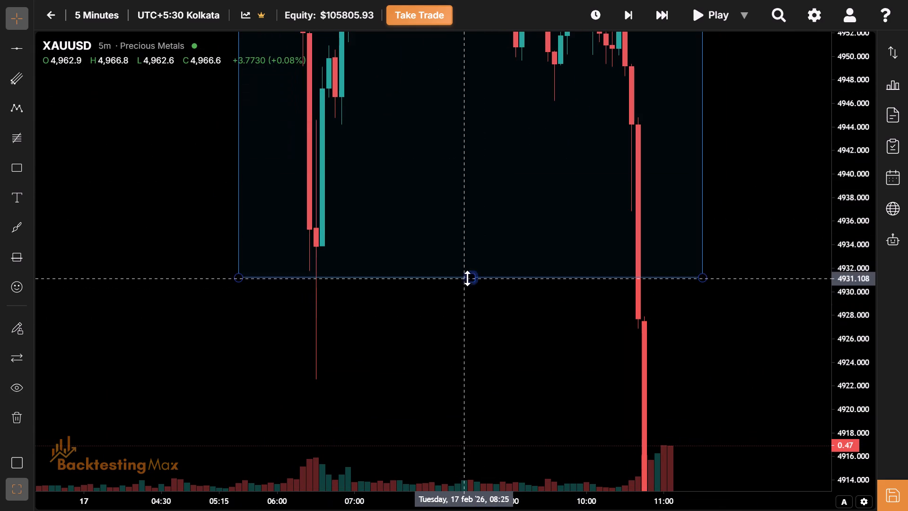
pyautogui.moveTo(472, 278); pyautogui.dragTo(496, 485)
pyautogui.moveTo(565, 365); pyautogui.dragTo(488, 182)
pyautogui.click(479, 354)
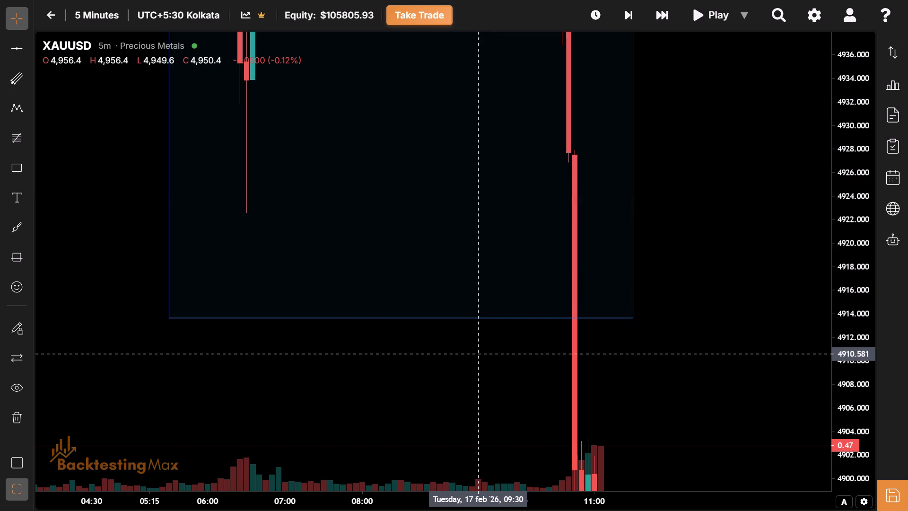
pyautogui.moveTo(479, 354); pyautogui.dragTo(481, 166)
pyautogui.moveTo(478, 315); pyautogui.dragTo(475, 269)
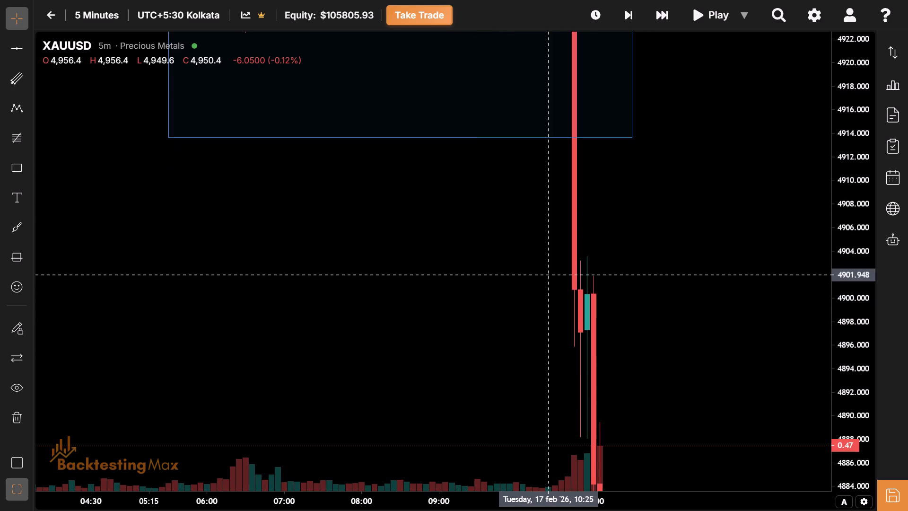
# Extend the session box's bottom edge to the session low at about 4856.6, undoing any accidental move of the green demand zone.
pyautogui.moveTo(856, 71); pyautogui.dragTo(841, 283)
pyautogui.moveTo(702, 364); pyautogui.dragTo(699, 315)
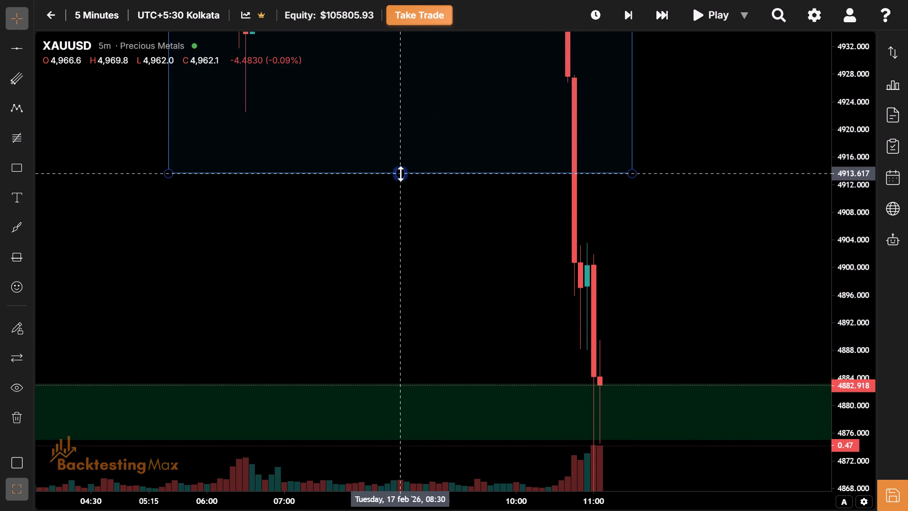
pyautogui.moveTo(401, 174); pyautogui.dragTo(760, 443)
pyautogui.moveTo(726, 382); pyautogui.dragTo(707, 247)
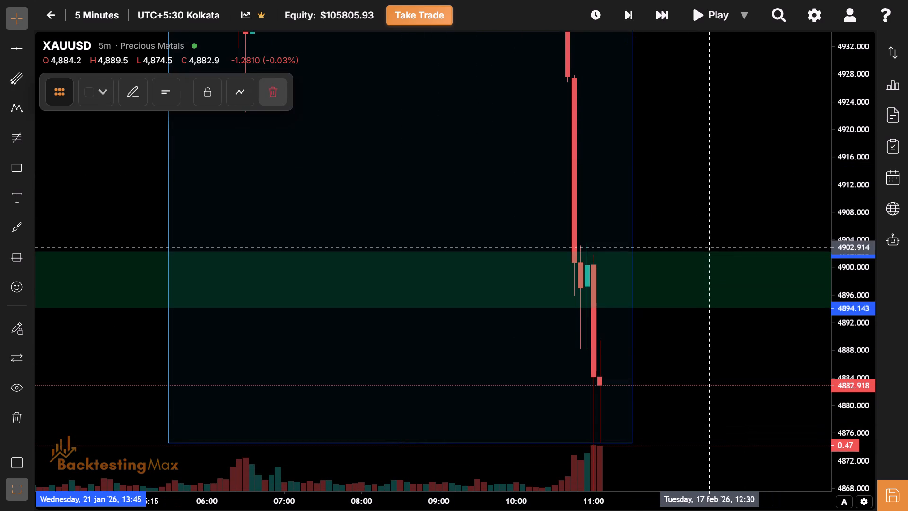
pyautogui.click(707, 247)
pyautogui.hotkey('ctrl', 'z')
pyautogui.moveTo(688, 290); pyautogui.dragTo(674, 169)
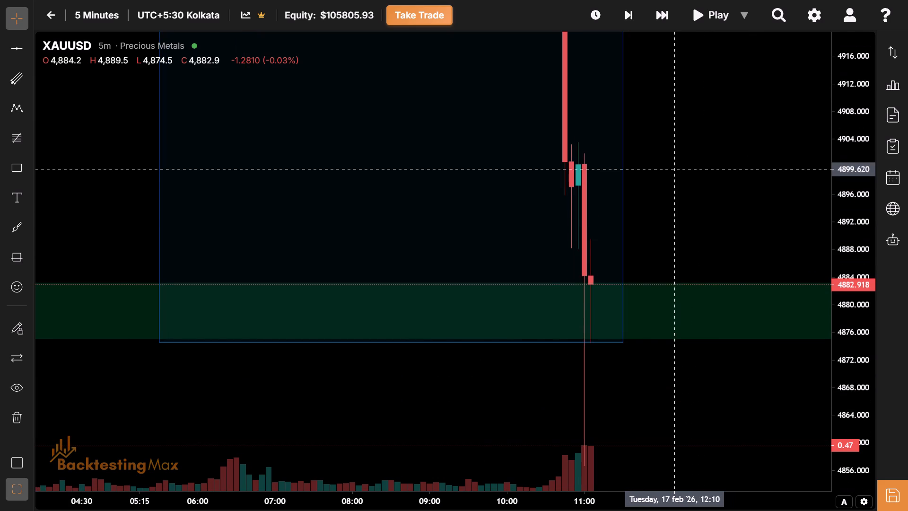
pyautogui.moveTo(497, 373); pyautogui.dragTo(507, 223)
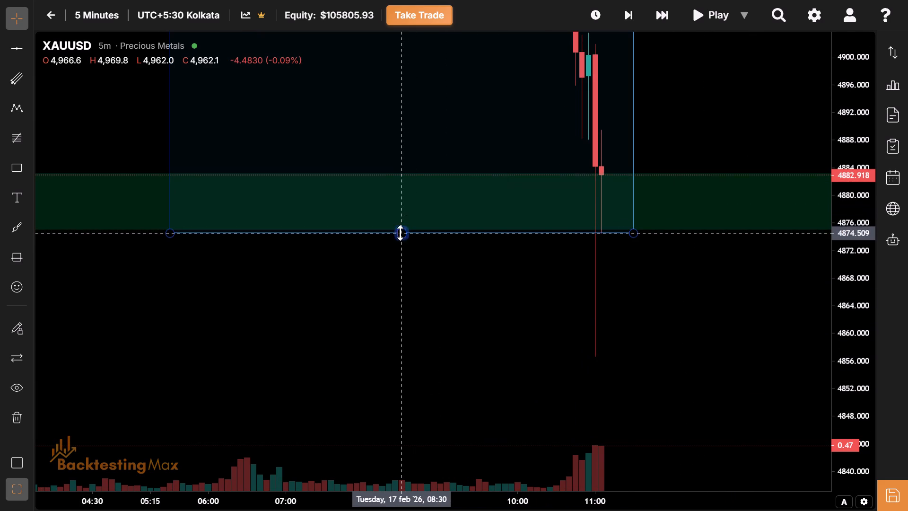
pyautogui.moveTo(400, 233); pyautogui.dragTo(725, 357)
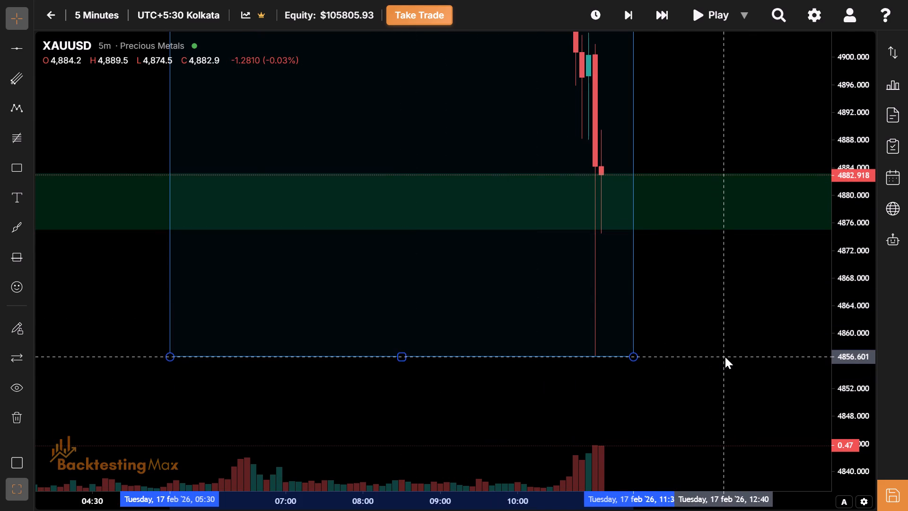
pyautogui.moveTo(725, 357); pyautogui.dragTo(725, 357)
# Examine the 17 February price action inside the 05:30 to 11:30 session box.
pyautogui.moveTo(664, 131); pyautogui.dragTo(681, 451)
pyautogui.moveTo(692, 343); pyautogui.dragTo(690, 455)
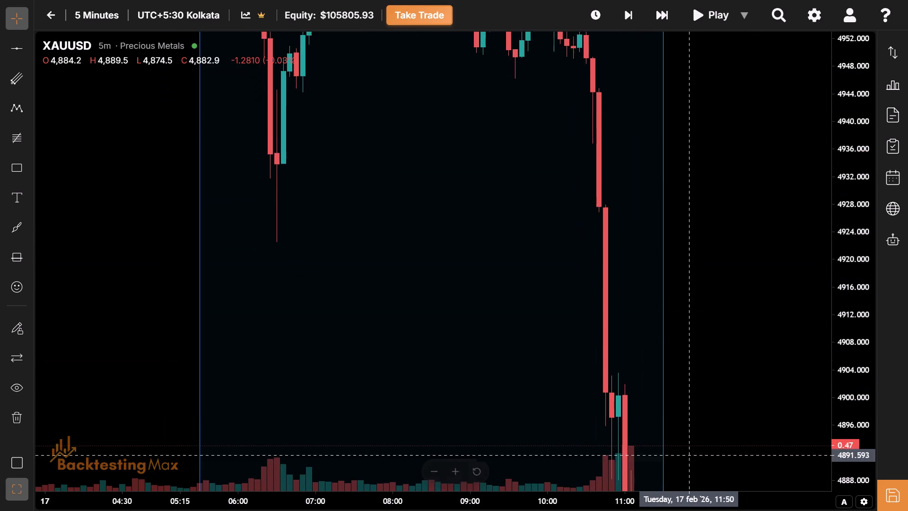
pyautogui.moveTo(693, 132); pyautogui.dragTo(635, 376)
pyautogui.moveTo(454, 248); pyautogui.dragTo(521, 446)
pyautogui.moveTo(455, 167); pyautogui.dragTo(540, 190)
pyautogui.moveTo(444, 288); pyautogui.dragTo(802, 317)
pyautogui.moveTo(585, 312); pyautogui.dragTo(530, 415)
pyautogui.moveTo(761, 449); pyautogui.dragTo(301, 219)
pyautogui.moveTo(529, 375); pyautogui.dragTo(477, 349)
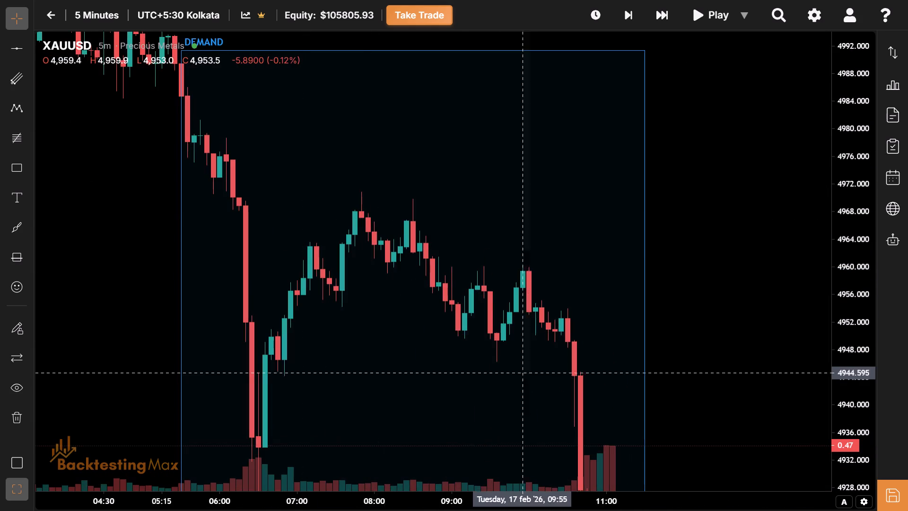
# Examine the 17 February price action between the session box's upper candles and the green demand zone below.
pyautogui.moveTo(477, 349); pyautogui.dragTo(376, 240)
pyautogui.moveTo(498, 342); pyautogui.dragTo(395, 161)
pyautogui.moveTo(589, 342); pyautogui.dragTo(590, 142)
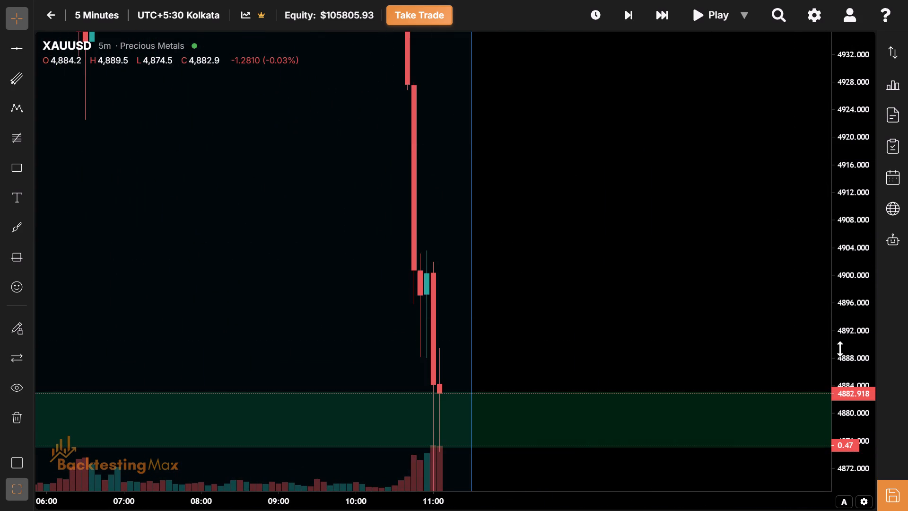
pyautogui.moveTo(856, 373); pyautogui.dragTo(852, 348)
pyautogui.moveTo(558, 201); pyautogui.dragTo(464, 102)
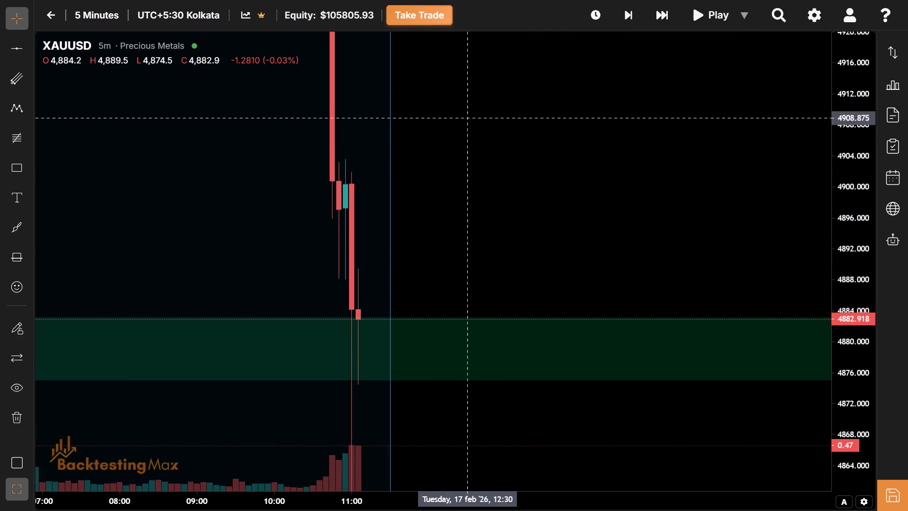
pyautogui.moveTo(507, 174); pyautogui.dragTo(475, 238)
pyautogui.moveTo(475, 238); pyautogui.dragTo(476, 143)
pyautogui.moveTo(482, 172); pyautogui.dragTo(487, 461)
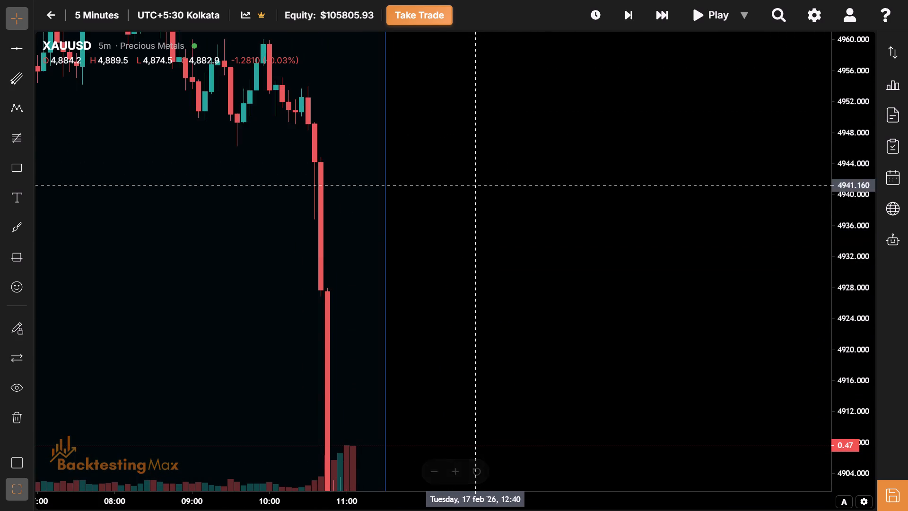
pyautogui.moveTo(477, 185); pyautogui.dragTo(465, 436)
pyautogui.moveTo(473, 245); pyautogui.dragTo(472, 455)
pyautogui.moveTo(481, 308); pyautogui.dragTo(592, 178)
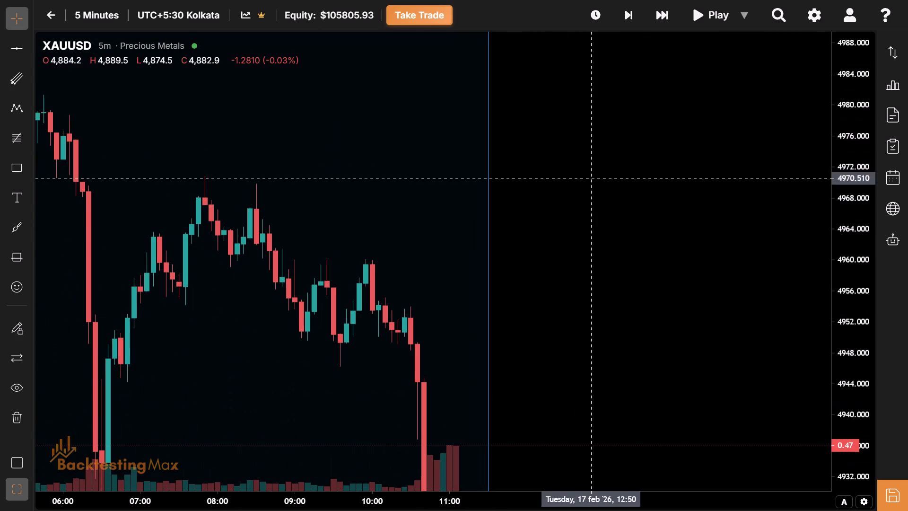
pyautogui.moveTo(649, 334); pyautogui.dragTo(530, 128)
pyautogui.moveTo(520, 277); pyautogui.dragTo(523, 78)
pyautogui.moveTo(531, 352); pyautogui.dragTo(505, 269)
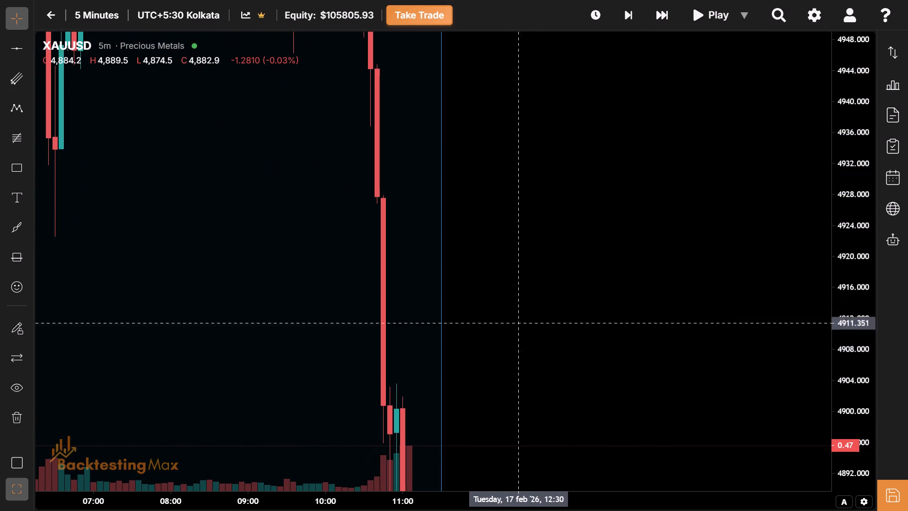
pyautogui.moveTo(505, 269); pyautogui.dragTo(496, 168)
pyautogui.moveTo(480, 316); pyautogui.dragTo(385, 220)
# Advance the replay in five-bar skips to 12:45 on 17 February.
pyautogui.click(664, 14)
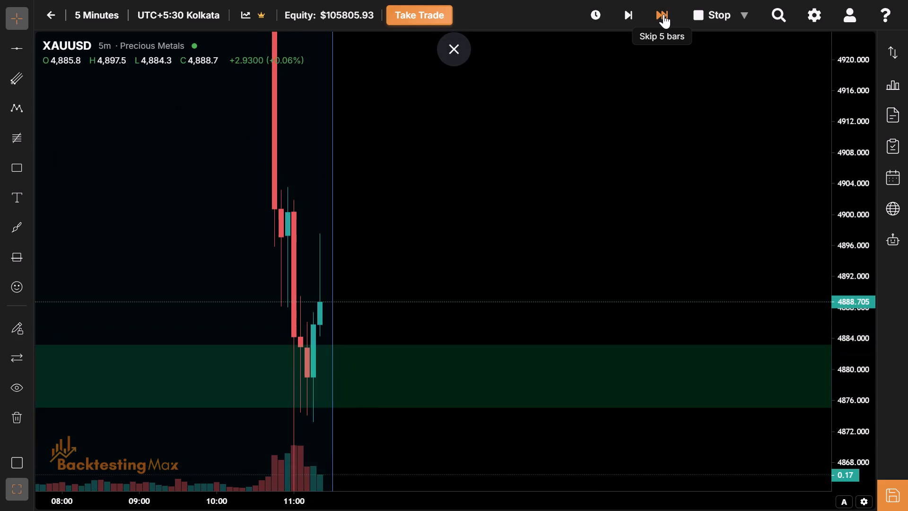
pyautogui.click(664, 14)
pyautogui.moveTo(570, 170); pyautogui.dragTo(487, 106)
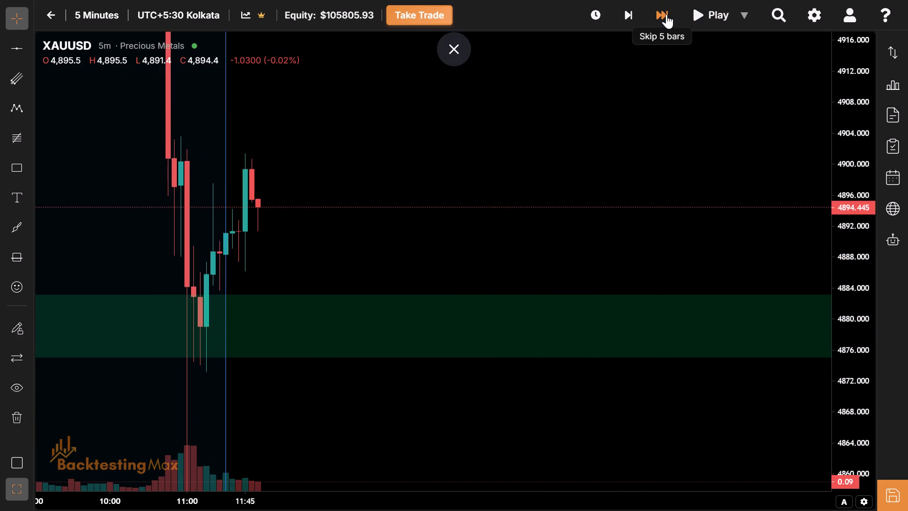
pyautogui.click(666, 14)
pyautogui.moveTo(666, 14); pyautogui.dragTo(431, 146)
pyautogui.moveTo(431, 146); pyautogui.dragTo(450, 282)
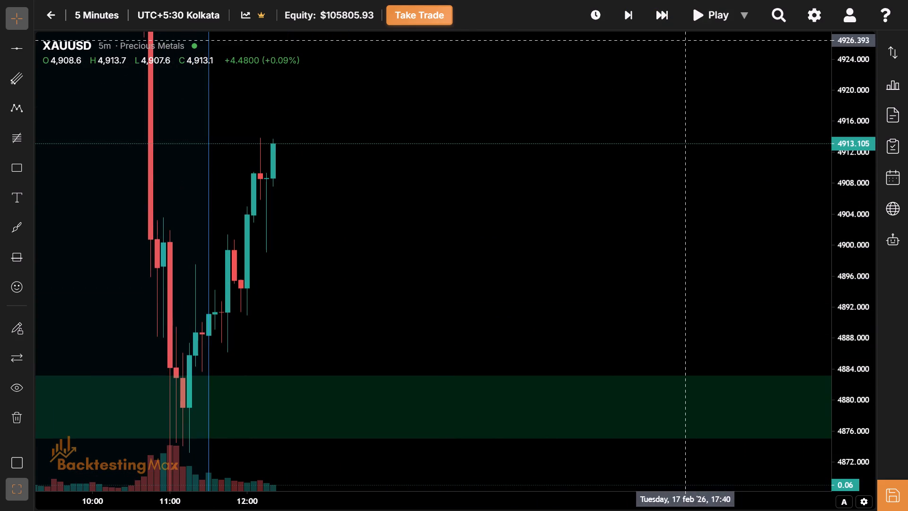
pyautogui.click(661, 20)
# Draw a rectangle from 12:30 to 16:30 between about 4911.4 and 4892.5 and apply the London Session template.
pyautogui.moveTo(317, 176); pyautogui.dragTo(355, 248)
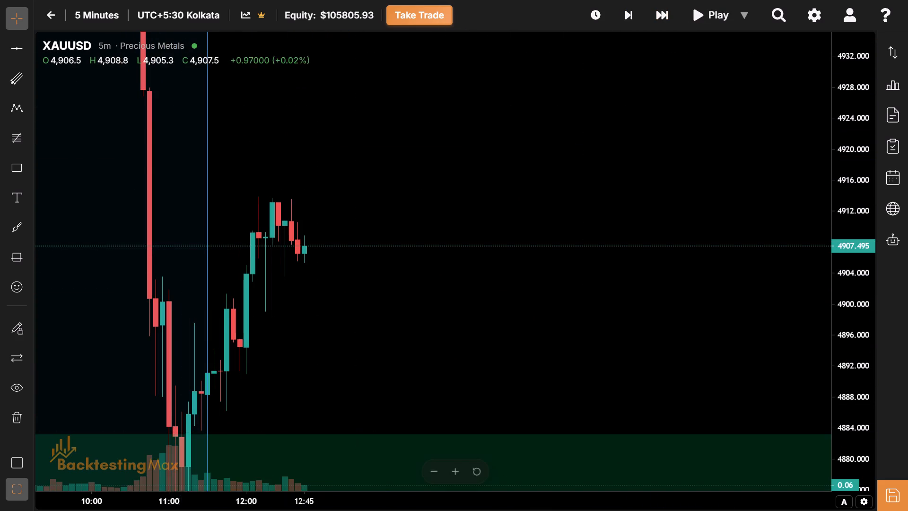
pyautogui.moveTo(367, 345); pyautogui.dragTo(405, 231)
pyautogui.moveTo(345, 198); pyautogui.dragTo(202, 305)
pyautogui.moveTo(34, 172); pyautogui.dragTo(0, 181)
pyautogui.moveTo(0, 181); pyautogui.dragTo(12, 179)
pyautogui.click(21, 165)
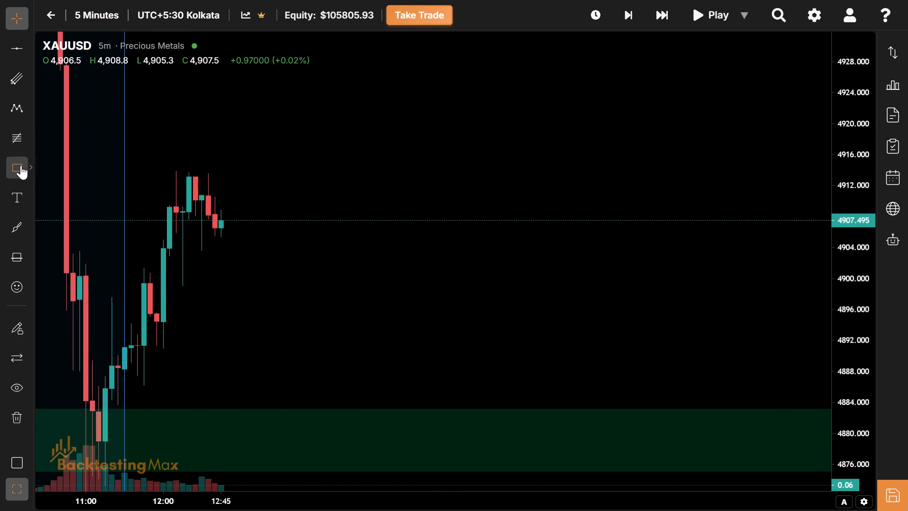
pyautogui.click(201, 190)
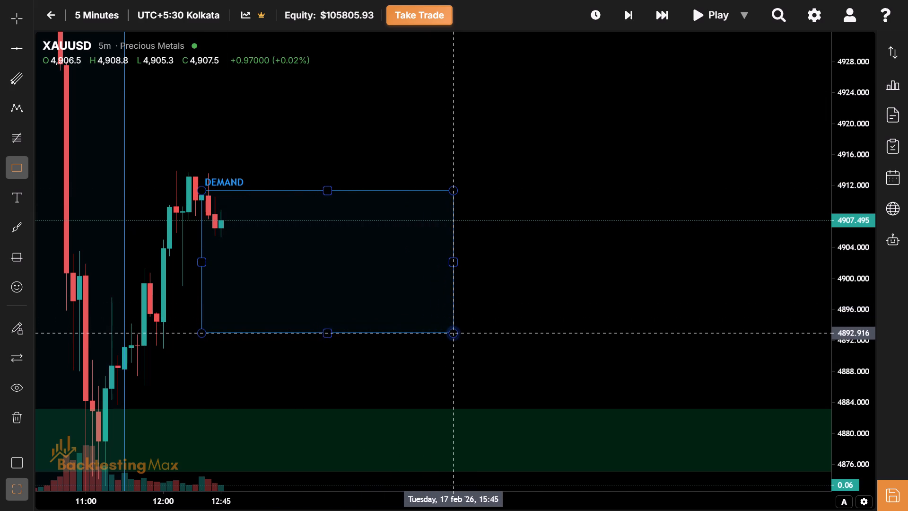
pyautogui.click(510, 336)
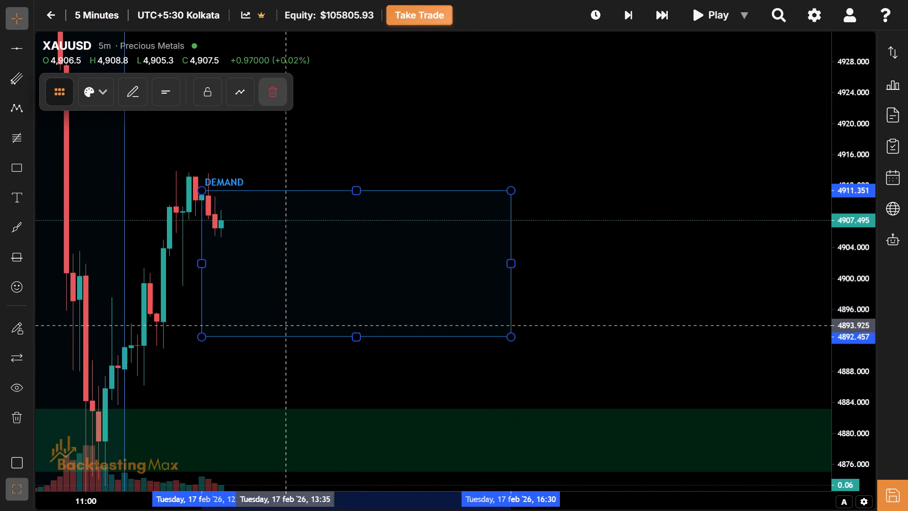
pyautogui.click(94, 88)
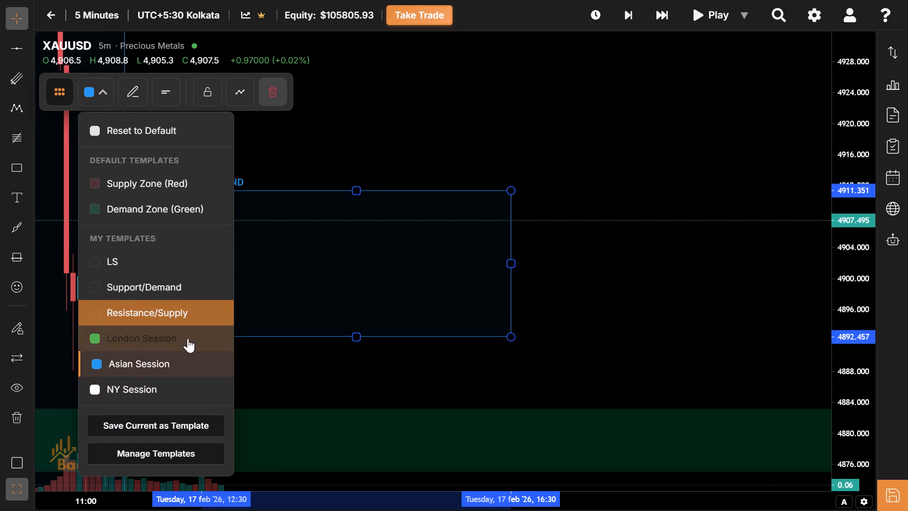
pyautogui.click(187, 339)
# Raise the London session box's top edge to about 4913.4.
pyautogui.moveTo(357, 256); pyautogui.dragTo(358, 332)
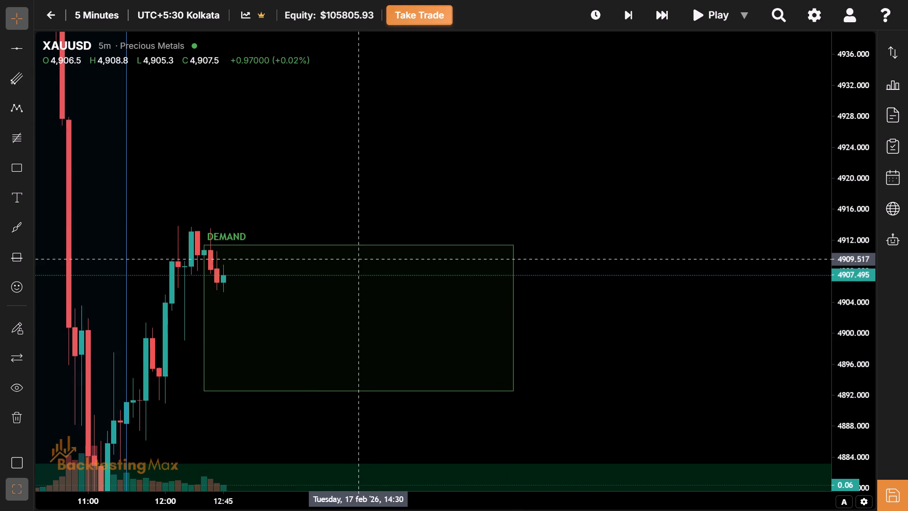
pyautogui.moveTo(358, 246); pyautogui.dragTo(361, 229)
# Advance the replay in five-bar skips to 16:25 on 17 February.
pyautogui.moveTo(339, 346); pyautogui.dragTo(484, 310)
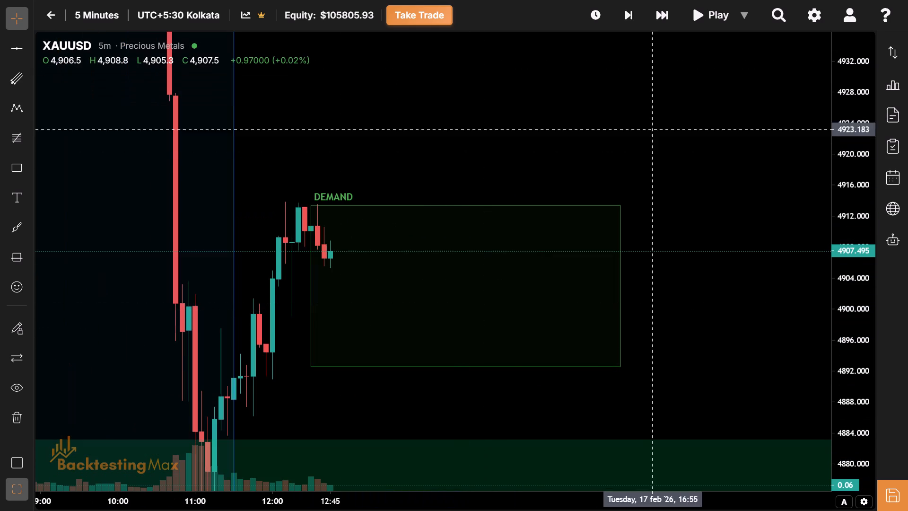
pyautogui.click(663, 10)
pyautogui.tripleClick(663, 10)
pyautogui.tripleClick(663, 10)
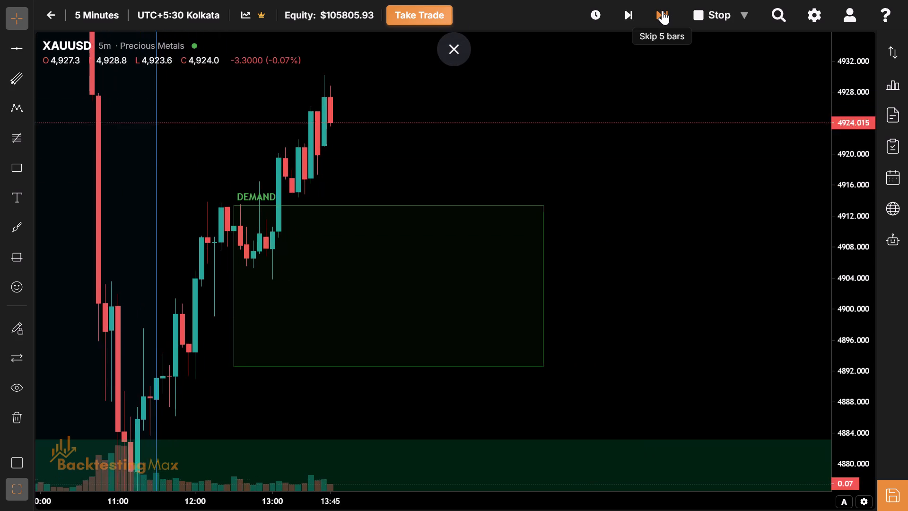
pyautogui.tripleClick(663, 10)
pyautogui.tripleClick(663, 10)
pyautogui.tripleClick(663, 10)
pyautogui.doubleClick(663, 10)
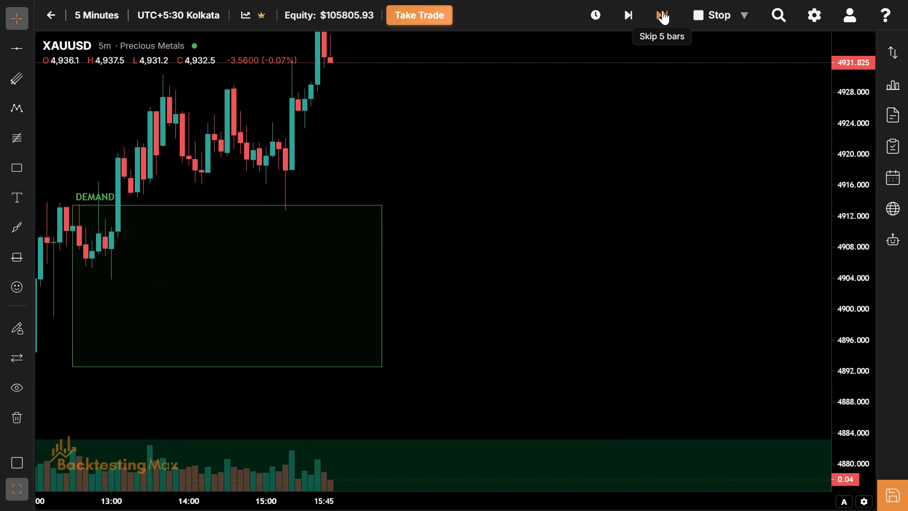
# Raise the London session box's top edge to the session high at about 4939.
pyautogui.moveTo(663, 10); pyautogui.dragTo(354, 97)
pyautogui.moveTo(354, 97); pyautogui.dragTo(445, 215)
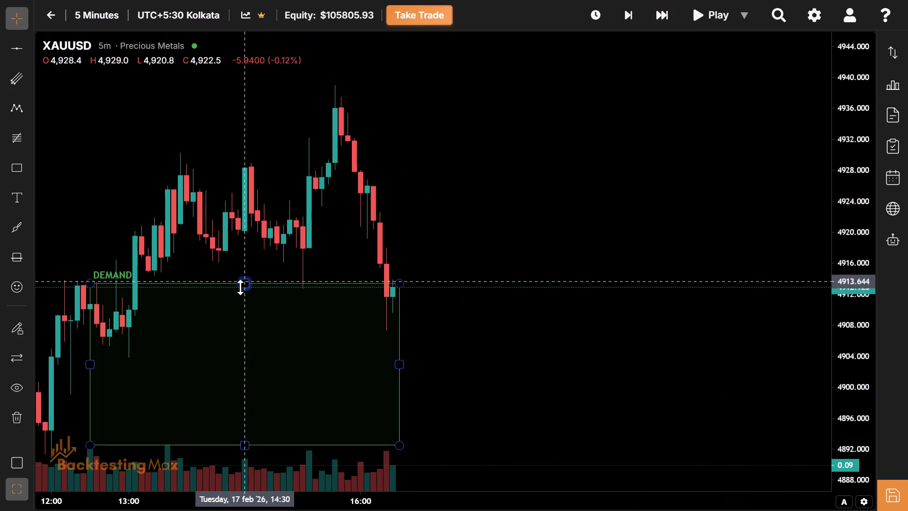
pyautogui.moveTo(244, 282); pyautogui.dragTo(231, 88)
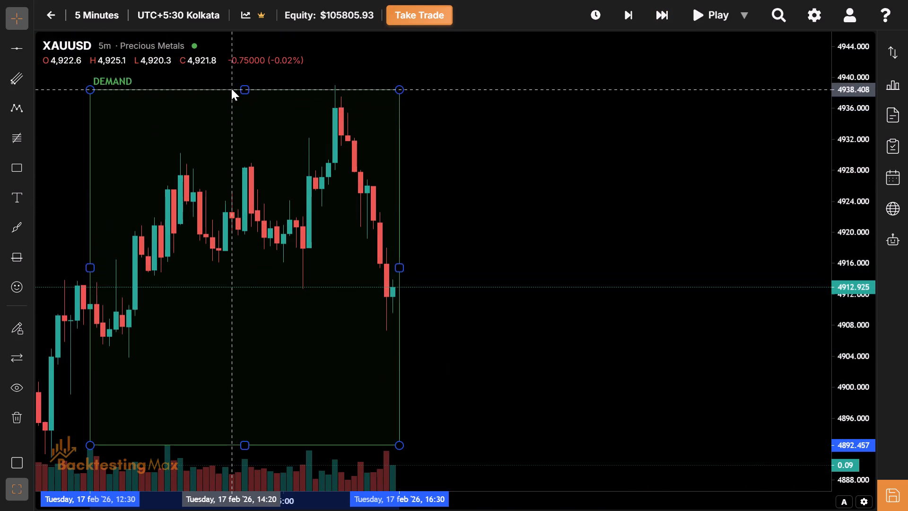
pyautogui.moveTo(231, 88); pyautogui.dragTo(231, 85)
# Advance the replay by one bar to 16:30, the end of the London session box.
pyautogui.moveTo(210, 326); pyautogui.dragTo(588, 212)
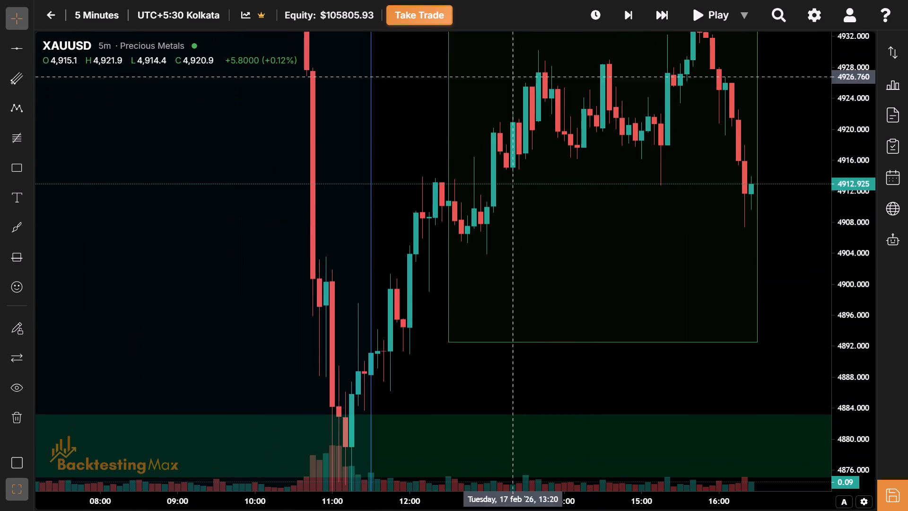
pyautogui.moveTo(516, 77); pyautogui.dragTo(390, 96)
pyautogui.moveTo(407, 243); pyautogui.dragTo(358, 294)
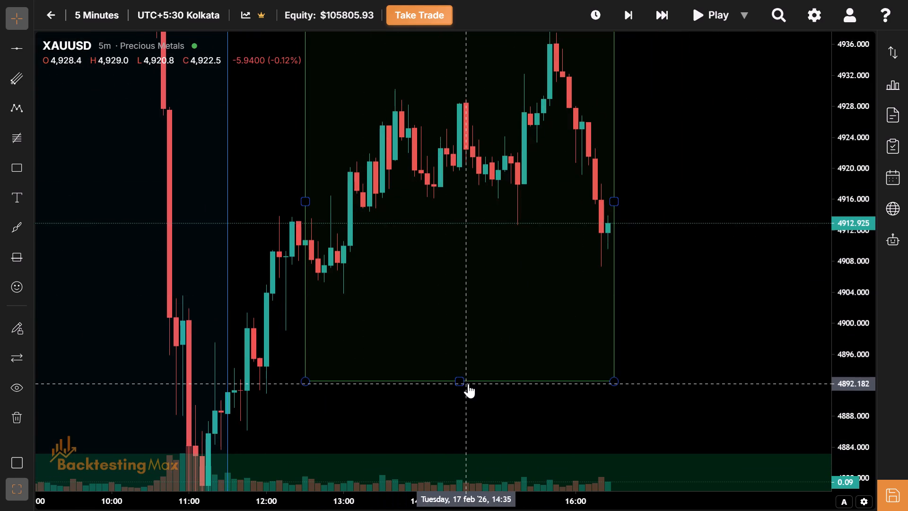
pyautogui.moveTo(461, 347); pyautogui.dragTo(463, 363)
pyautogui.click(629, 11)
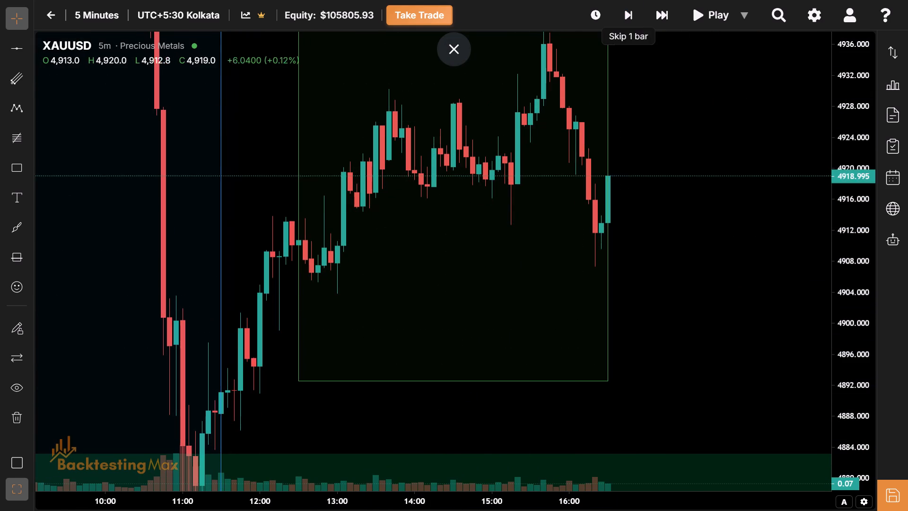
# Raise the London session box's bottom edge to the session low at about 4903.8.
pyautogui.moveTo(520, 175); pyautogui.dragTo(517, 210)
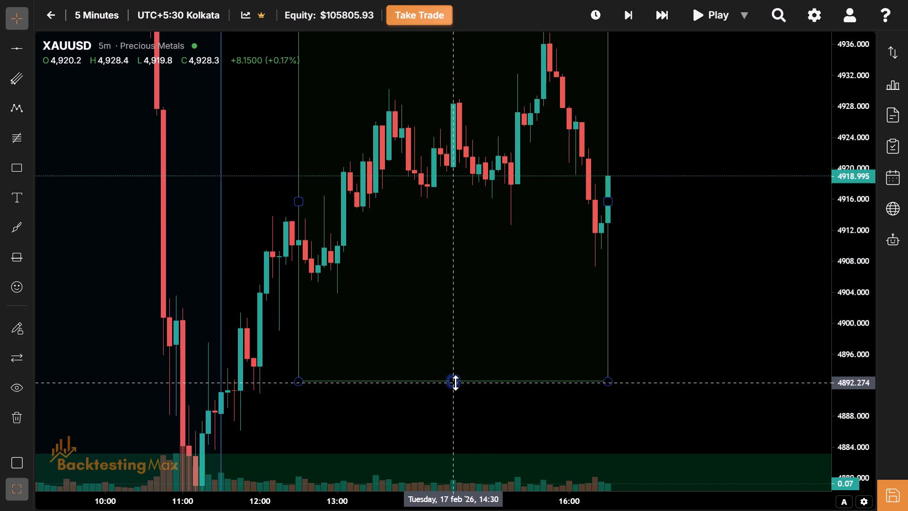
pyautogui.moveTo(455, 383); pyautogui.dragTo(251, 498)
pyautogui.moveTo(280, 414); pyautogui.dragTo(409, 283)
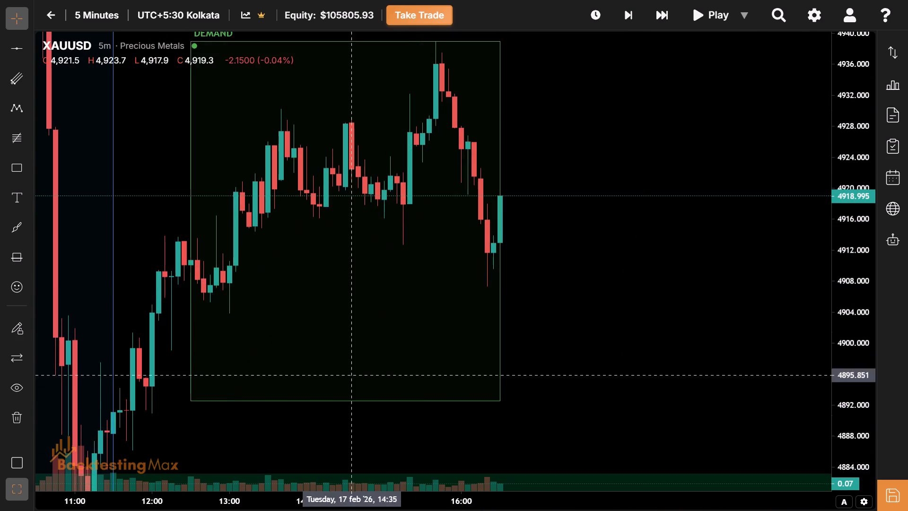
pyautogui.moveTo(344, 401); pyautogui.dragTo(562, 302)
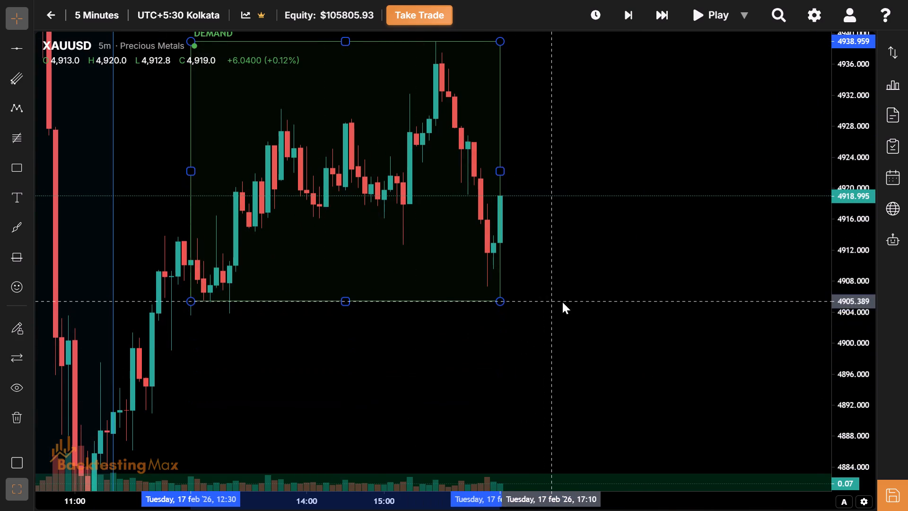
pyautogui.moveTo(562, 302); pyautogui.dragTo(634, 314)
# Advance the replay bar by bar to 17:00 on 17 February, checking price against the London session box.
pyautogui.moveTo(569, 150); pyautogui.dragTo(618, 245)
pyautogui.moveTo(564, 208); pyautogui.dragTo(549, 317)
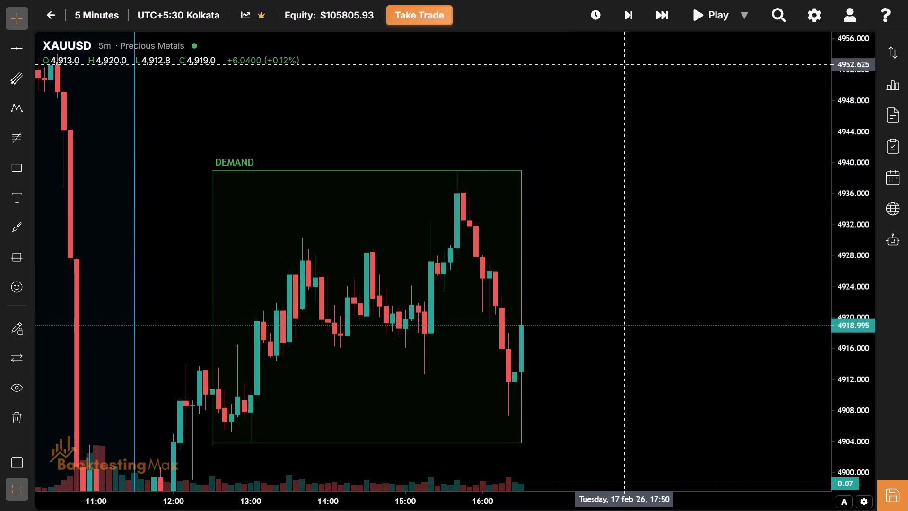
pyautogui.click(630, 32)
pyautogui.moveTo(621, 0); pyautogui.dragTo(622, 15)
pyautogui.click(622, 15)
pyautogui.click(624, 33)
pyautogui.click(627, 24)
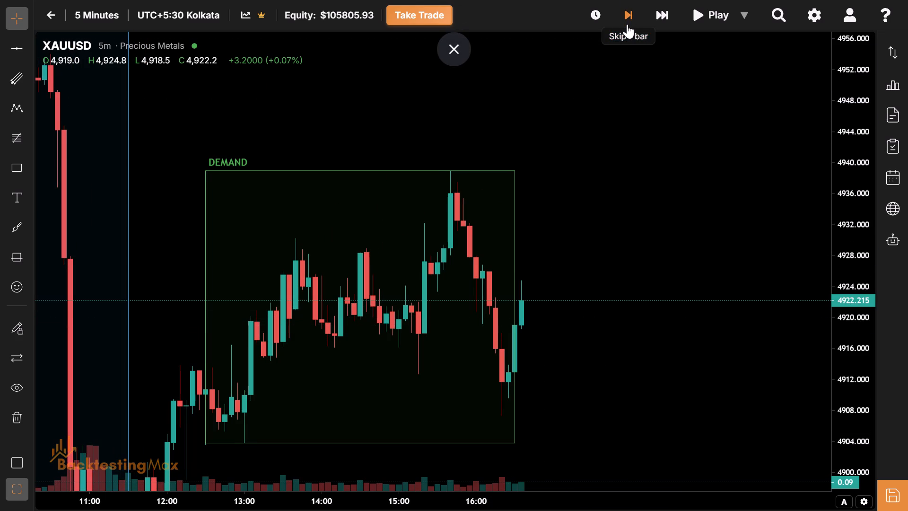
pyautogui.moveTo(385, 367); pyautogui.dragTo(339, 327)
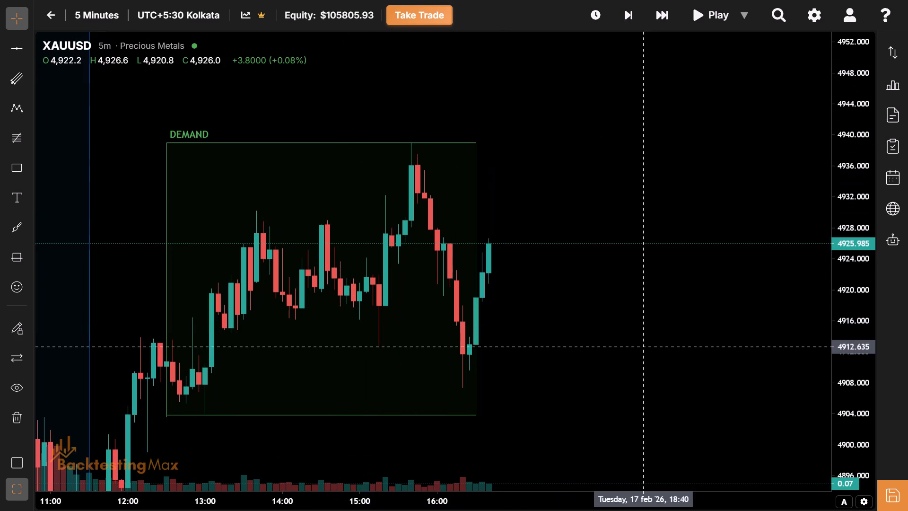
pyautogui.moveTo(640, 347); pyautogui.dragTo(478, 308)
pyautogui.moveTo(306, 308); pyautogui.dragTo(251, 260)
pyautogui.moveTo(396, 303); pyautogui.dragTo(382, 306)
pyautogui.click(616, 32)
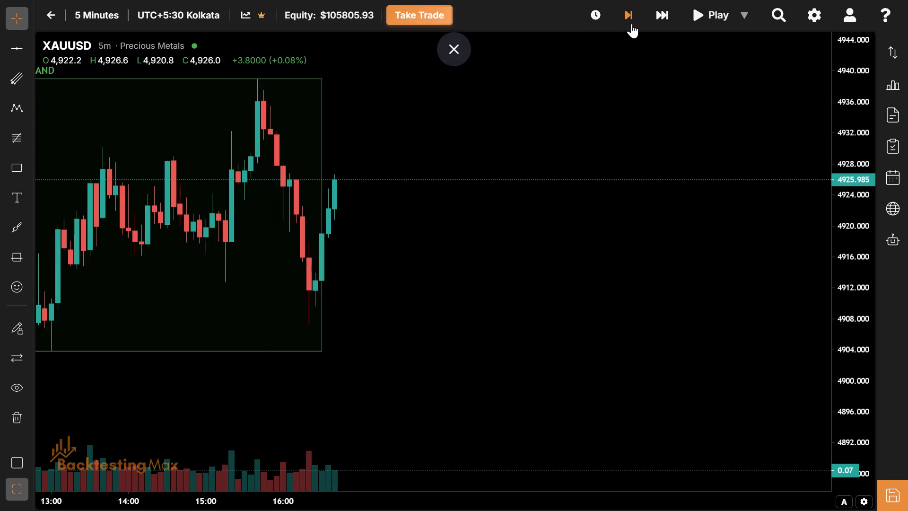
pyautogui.tripleClick(629, 11)
pyautogui.click(629, 11)
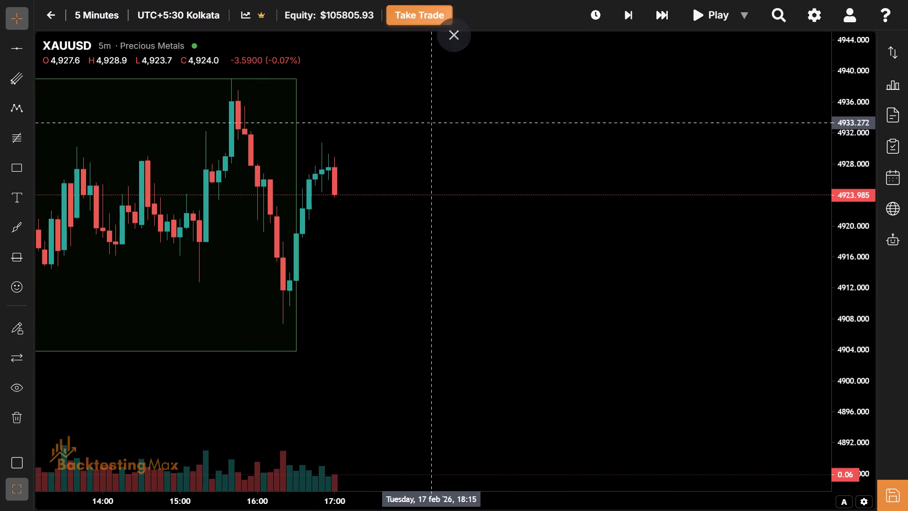
# Advance the replay in five-bar skips to 17:50 on 17 February.
pyautogui.moveTo(435, 123); pyautogui.dragTo(462, 231)
pyautogui.click(665, 14)
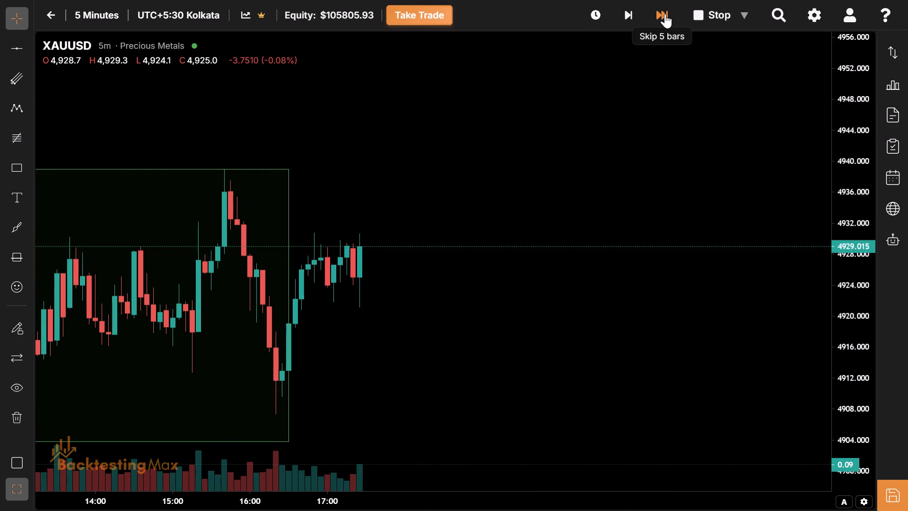
pyautogui.click(665, 14)
pyautogui.moveTo(481, 224); pyautogui.dragTo(425, 262)
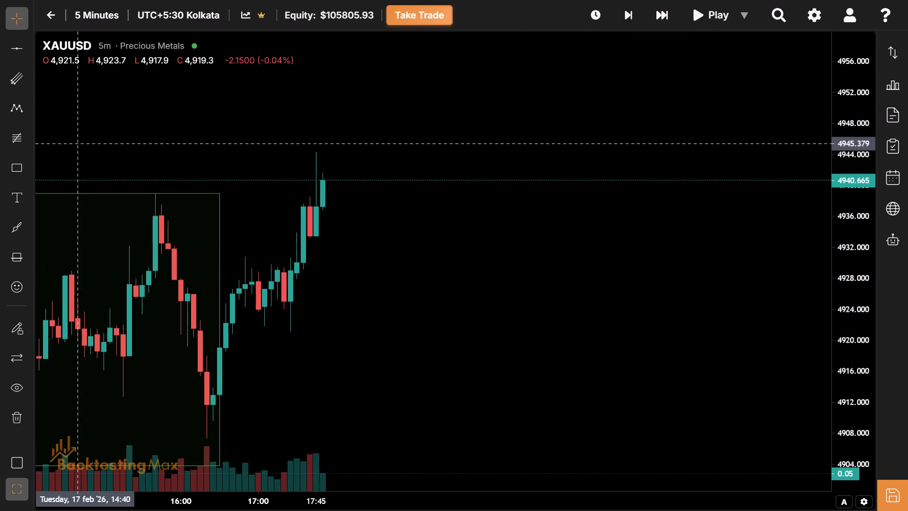
# Draw a new session rectangle from 17:30 to 21:30 between about 4933.8 and 4909.8.
pyautogui.click(10, 173)
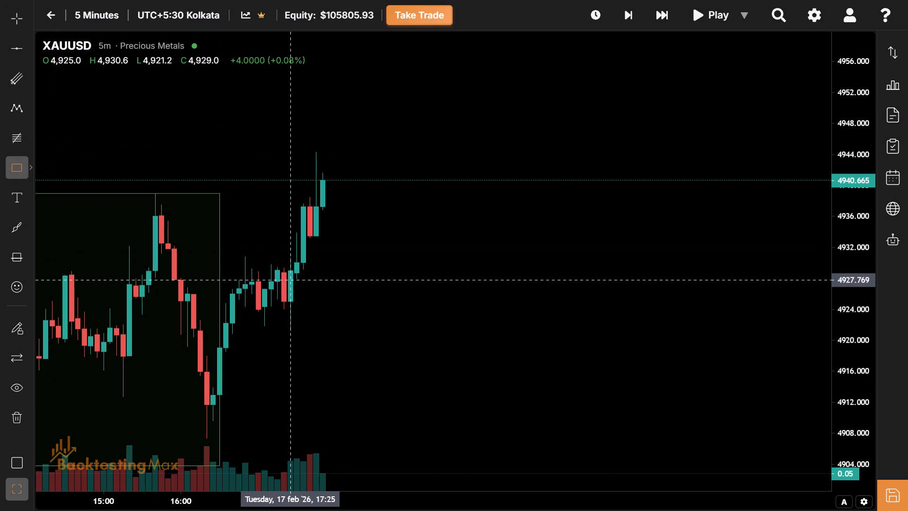
pyautogui.click(297, 233)
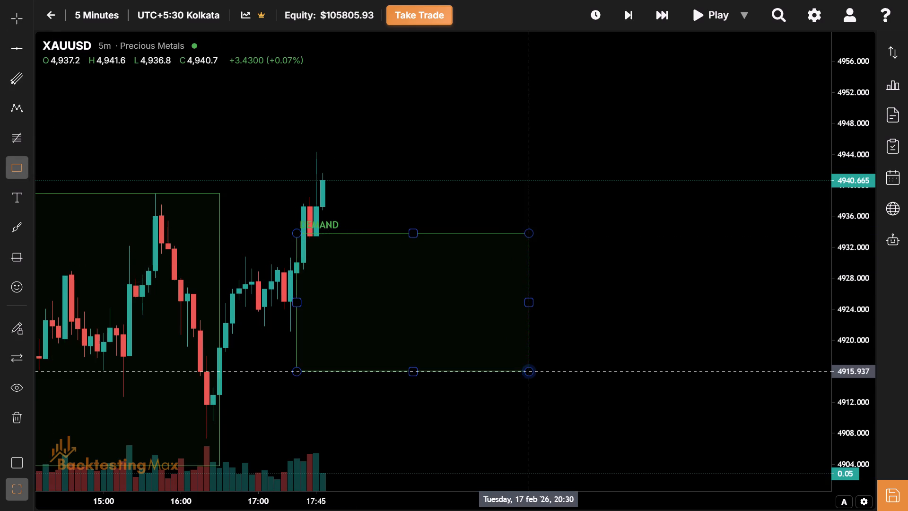
pyautogui.click(607, 419)
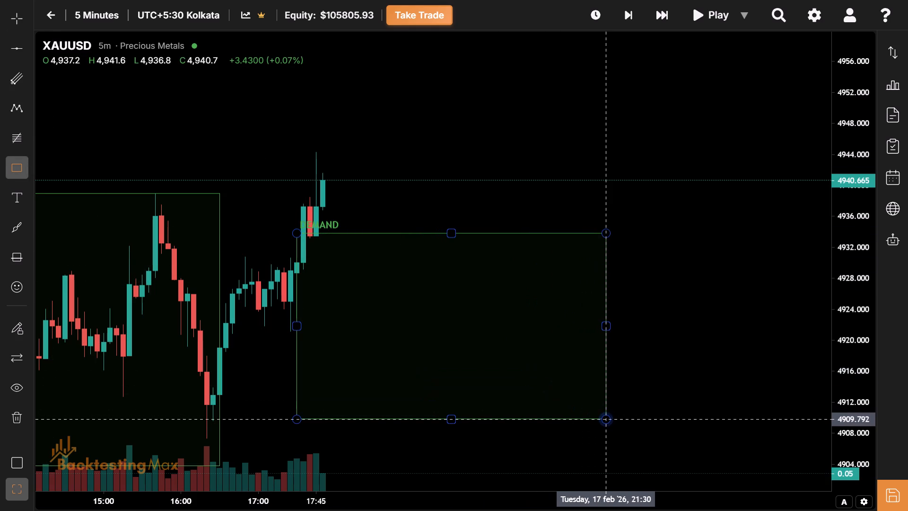
# Apply the NY Session template to the new rectangle and fit its edges to about 4944.2 and 4927.8.
pyautogui.click(107, 84)
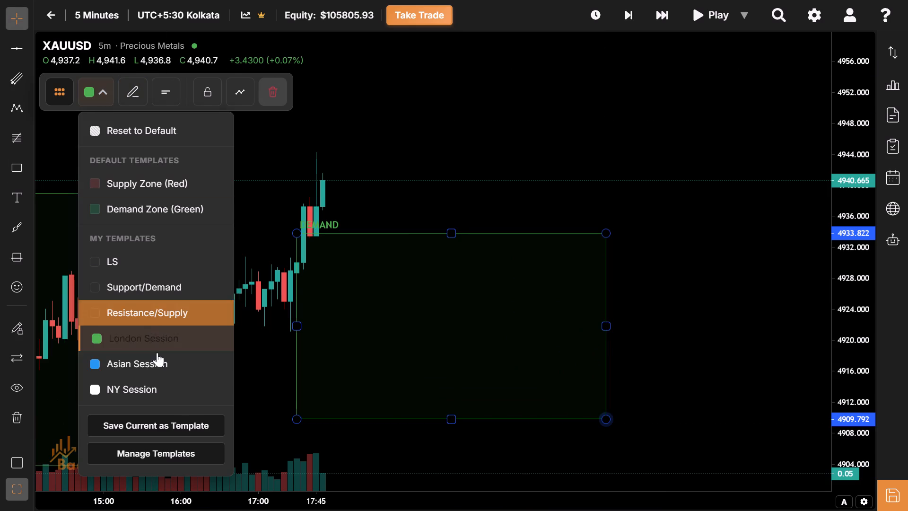
pyautogui.click(166, 379)
pyautogui.moveTo(480, 308); pyautogui.dragTo(452, 369)
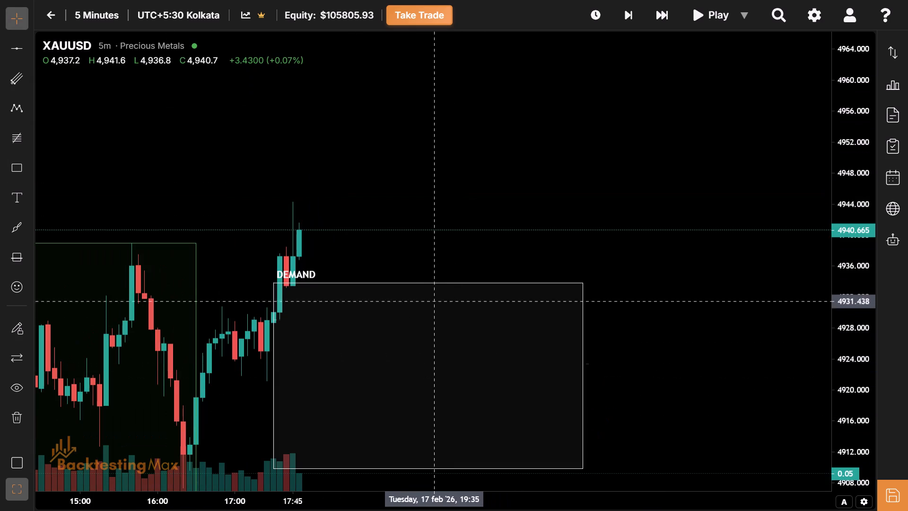
pyautogui.moveTo(426, 283); pyautogui.dragTo(432, 198)
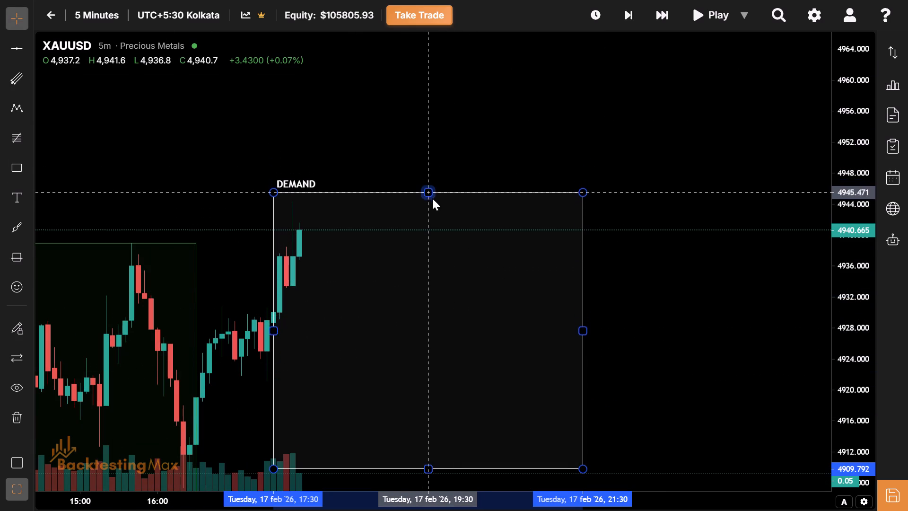
pyautogui.moveTo(432, 198); pyautogui.dragTo(429, 203)
pyautogui.moveTo(393, 355); pyautogui.dragTo(402, 254)
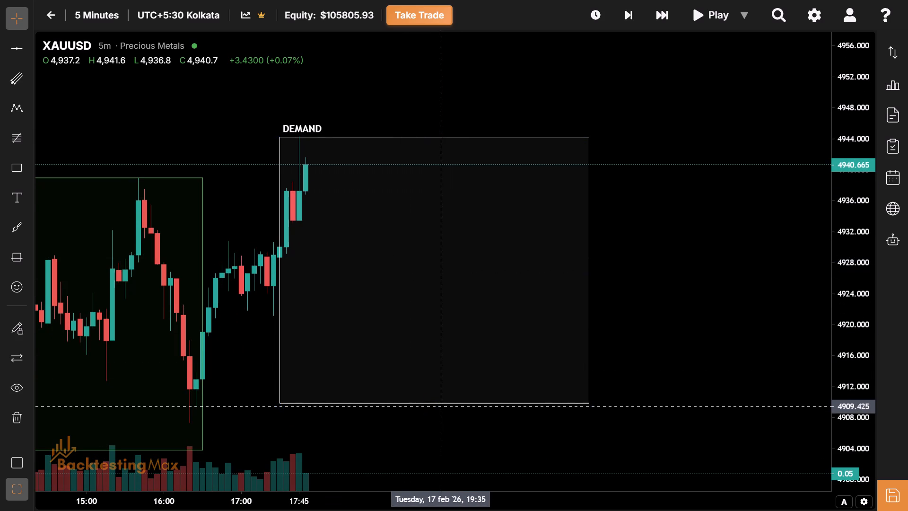
pyautogui.moveTo(434, 402); pyautogui.dragTo(634, 266)
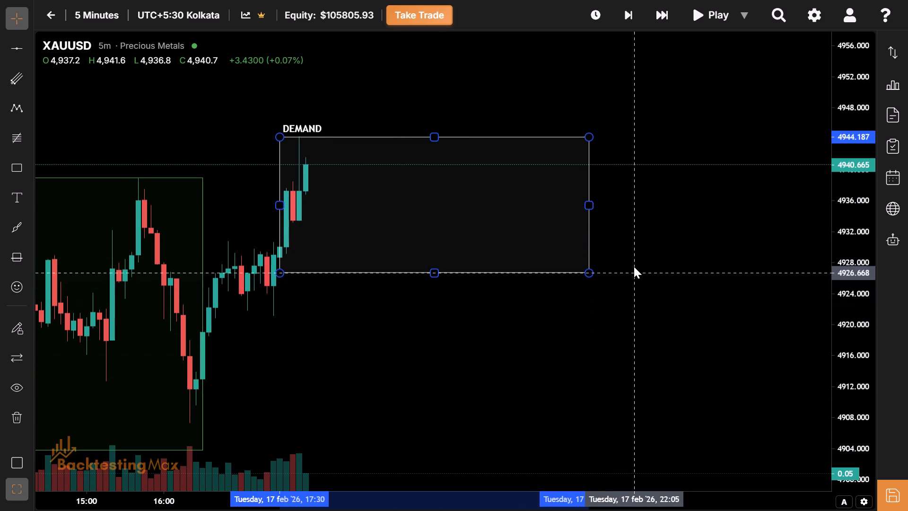
pyautogui.moveTo(634, 266); pyautogui.dragTo(637, 264)
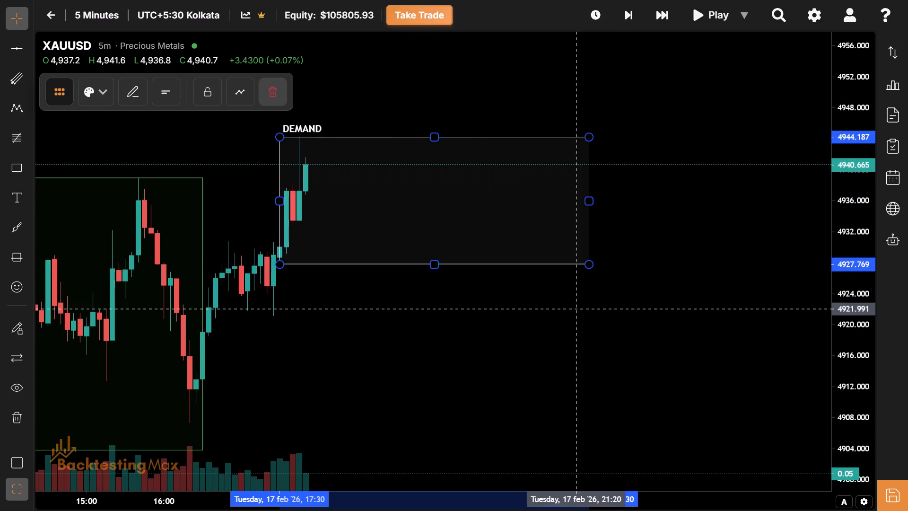
# Review price action across the 17 February Asian and London session boxes up to the NY session box.
pyautogui.moveTo(483, 343); pyautogui.dragTo(748, 409)
pyautogui.click(331, 333)
pyautogui.moveTo(331, 333); pyautogui.dragTo(730, 397)
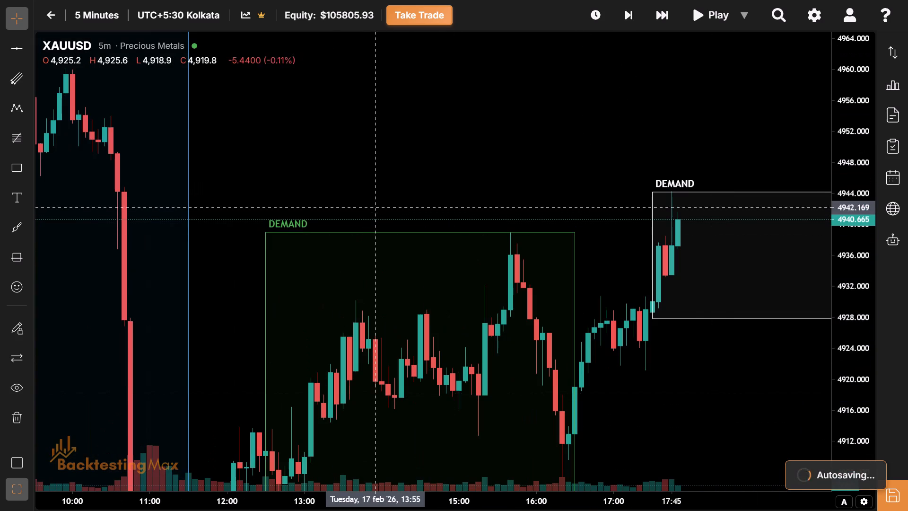
pyautogui.moveTo(365, 197); pyautogui.dragTo(410, 322)
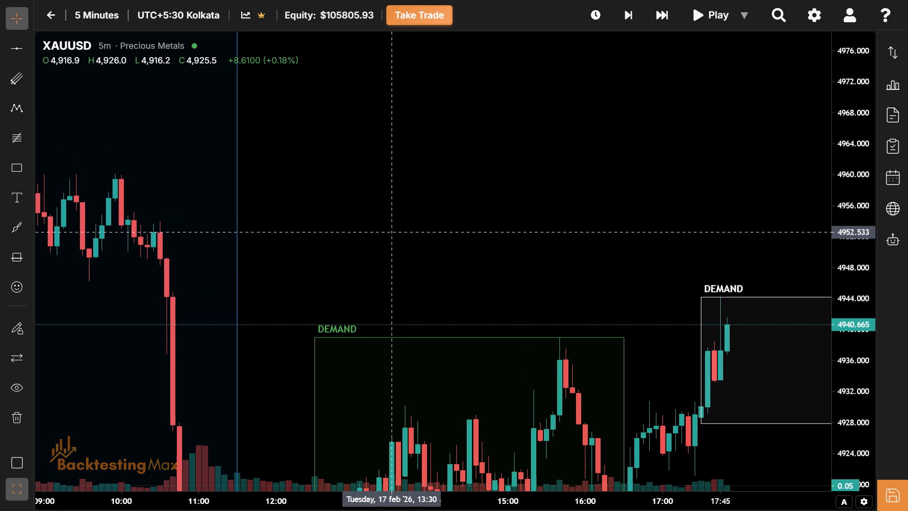
pyautogui.moveTo(393, 232); pyautogui.dragTo(594, 248)
pyautogui.moveTo(445, 255); pyautogui.dragTo(387, 225)
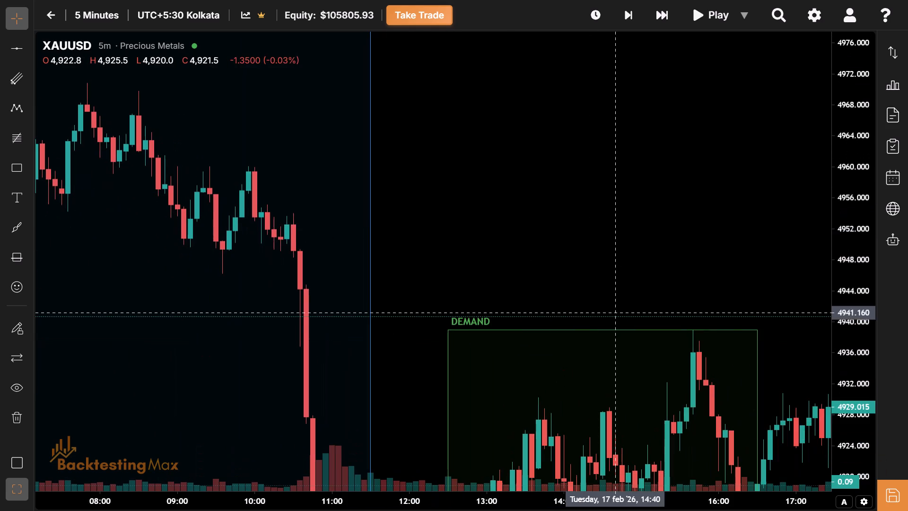
pyautogui.moveTo(618, 312); pyautogui.dragTo(426, 211)
pyautogui.moveTo(783, 310); pyautogui.dragTo(505, 309)
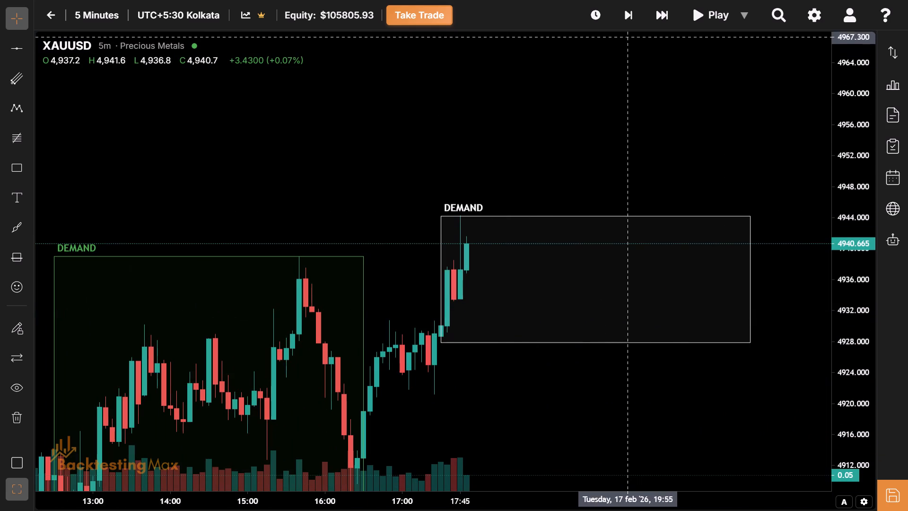
# Advance the replay bar by bar to 18:00 on 17 February.
pyautogui.click(621, 23)
pyautogui.click(621, 23)
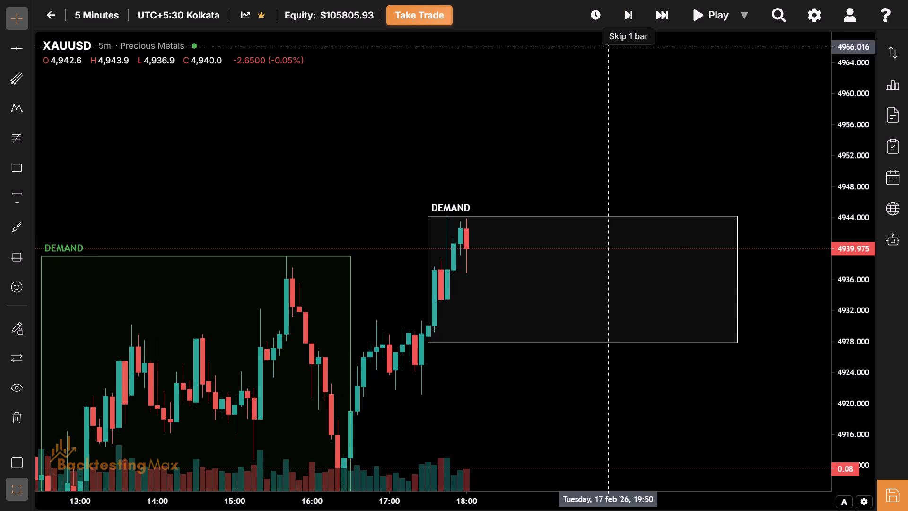
# Examine the latest bars in the NY session box against the London session box's range.
pyautogui.moveTo(516, 228); pyautogui.dragTo(353, 235)
pyautogui.moveTo(364, 242); pyautogui.dragTo(392, 131)
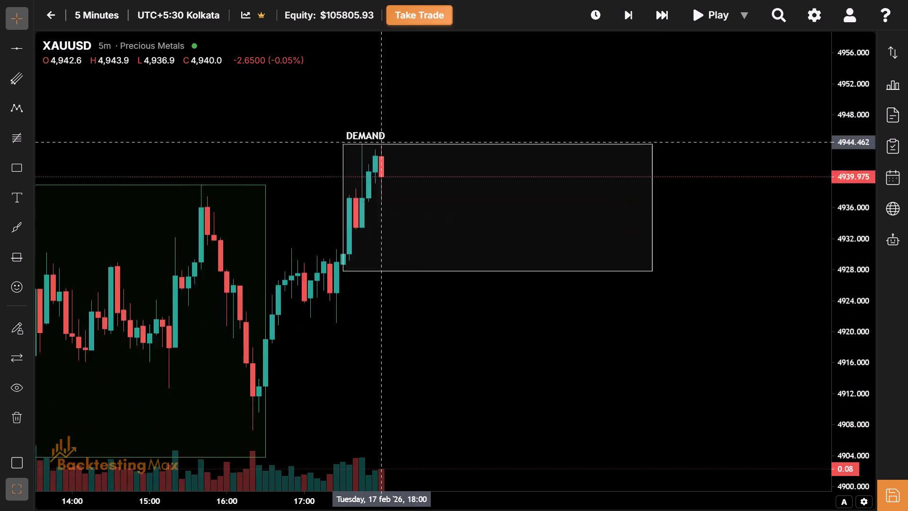
pyautogui.moveTo(392, 131); pyautogui.dragTo(421, 57)
pyautogui.moveTo(405, 322); pyautogui.dragTo(544, 61)
pyautogui.moveTo(451, 201); pyautogui.dragTo(323, 415)
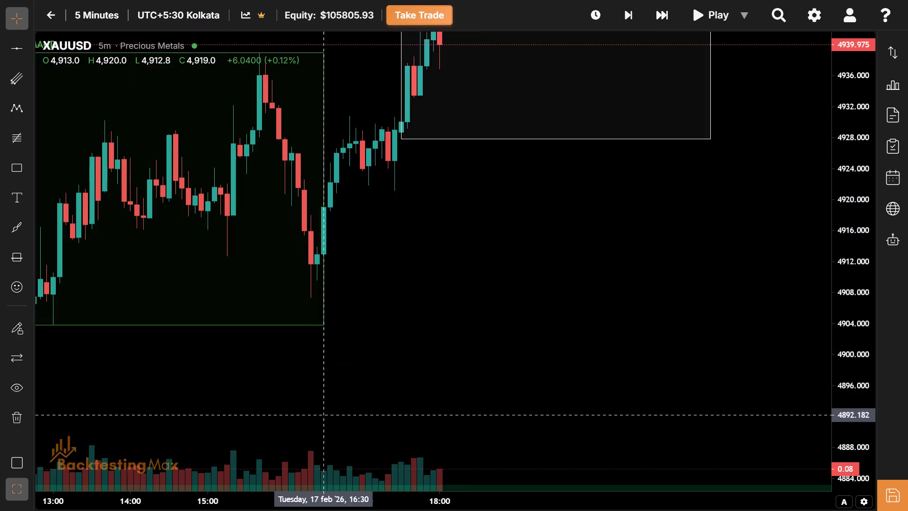
pyautogui.moveTo(494, 229); pyautogui.dragTo(373, 401)
pyautogui.moveTo(435, 428); pyautogui.dragTo(590, 410)
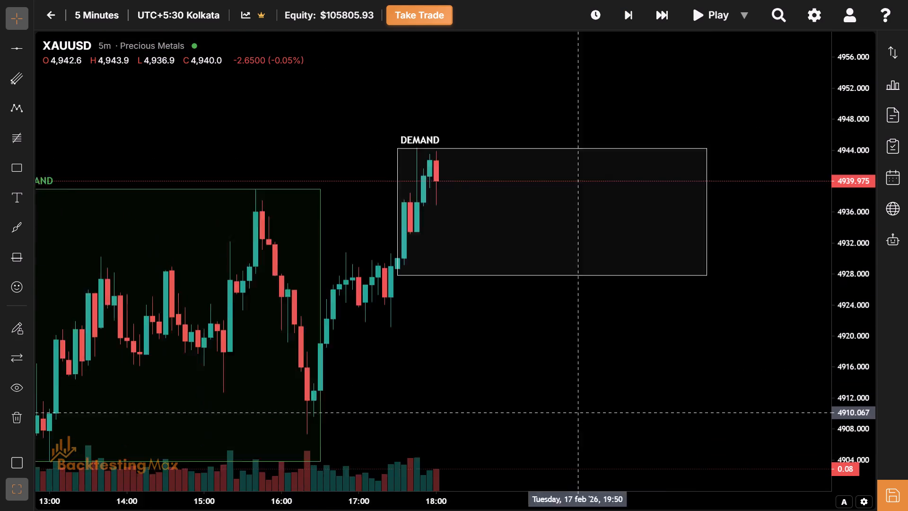
pyautogui.moveTo(590, 410); pyautogui.dragTo(651, 384)
pyautogui.moveTo(644, 390); pyautogui.dragTo(411, 419)
pyautogui.moveTo(515, 381); pyautogui.dragTo(484, 392)
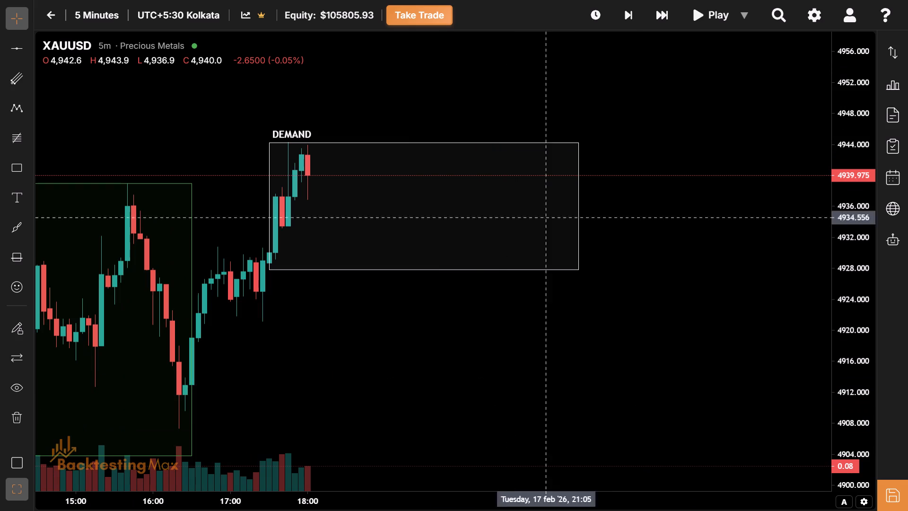
# Advance the replay bar by bar to 18:35 on 17 February, following price within the NY session box.
pyautogui.click(629, 2)
pyautogui.click(629, 10)
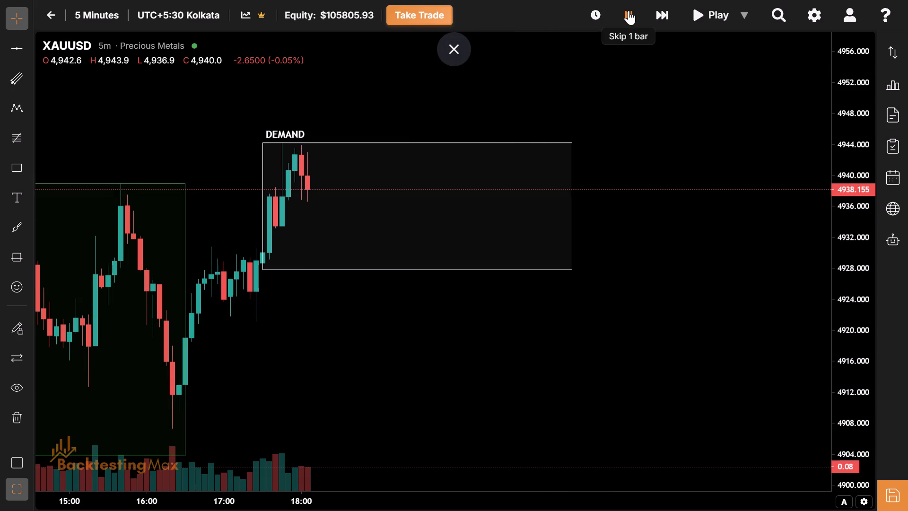
pyautogui.click(629, 10)
pyautogui.click(629, 10)
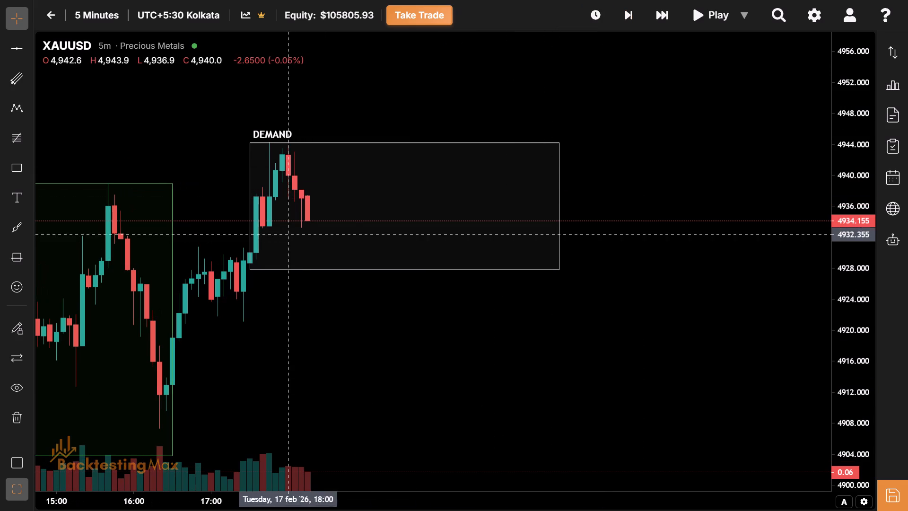
pyautogui.moveTo(307, 236); pyautogui.dragTo(304, 250)
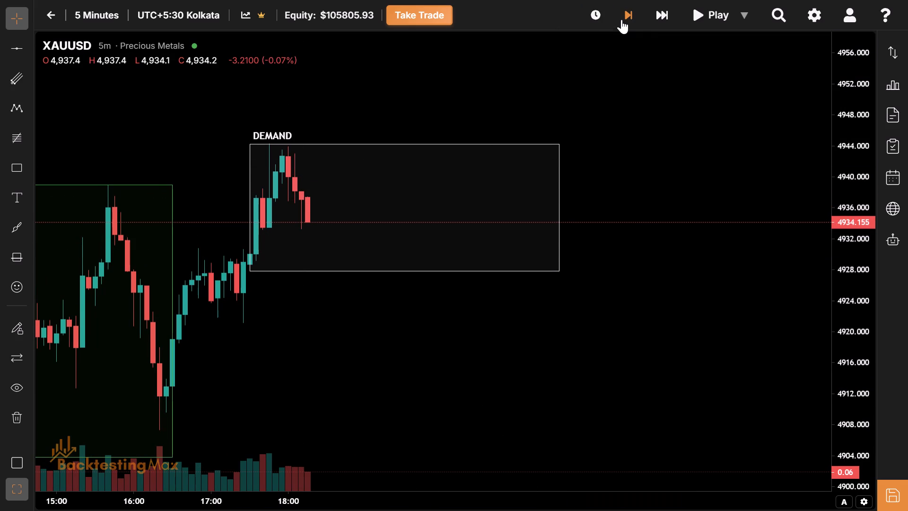
pyautogui.click(621, 19)
pyautogui.click(621, 19)
pyautogui.click(621, 19)
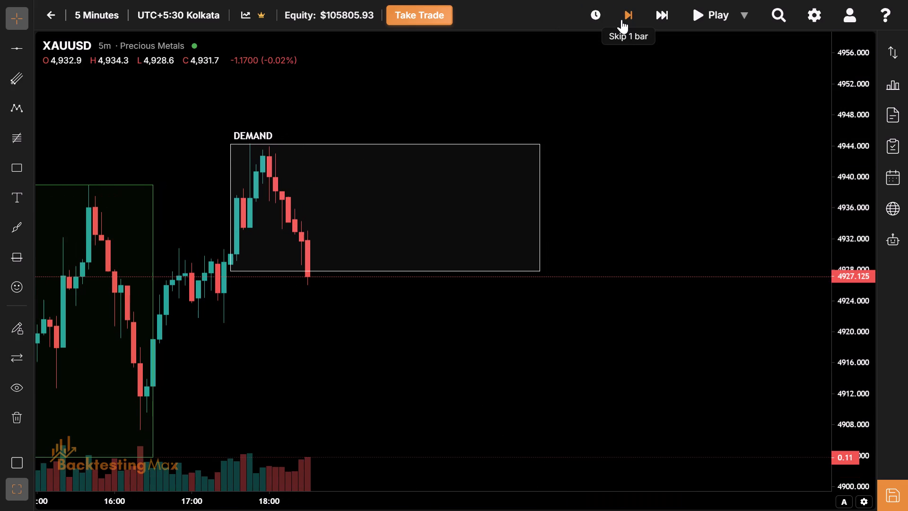
pyautogui.click(621, 19)
# Lower the NY session box's bottom edge to the new session low at about 4921.3.
pyautogui.moveTo(484, 326); pyautogui.dragTo(526, 240)
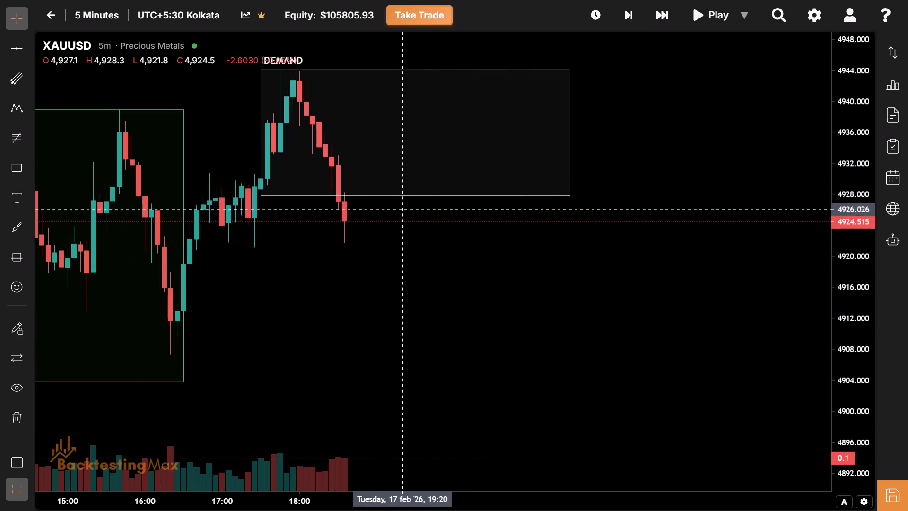
pyautogui.moveTo(418, 195); pyautogui.dragTo(523, 248)
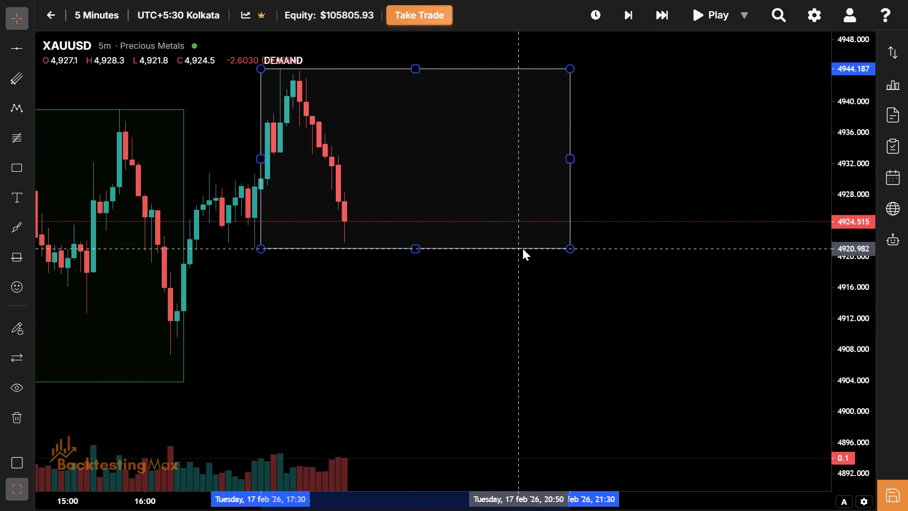
pyautogui.moveTo(523, 248); pyautogui.dragTo(554, 246)
pyautogui.moveTo(503, 199); pyautogui.dragTo(489, 273)
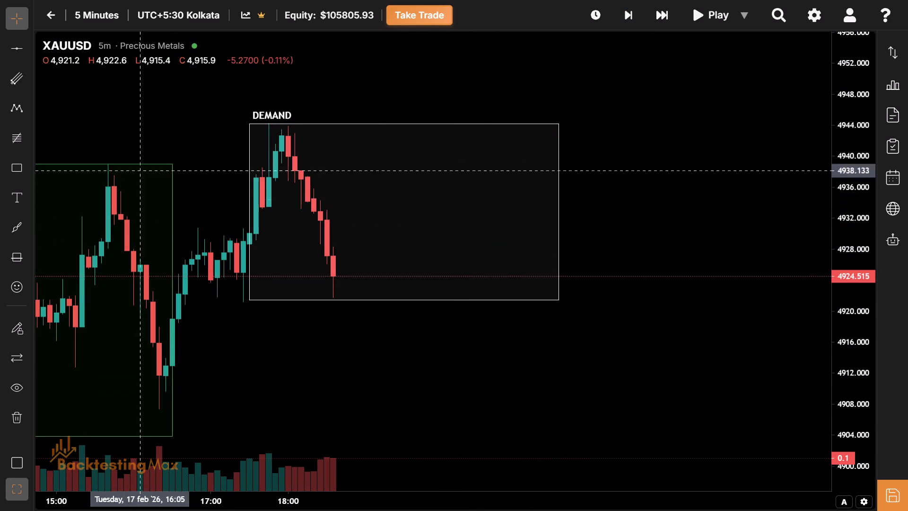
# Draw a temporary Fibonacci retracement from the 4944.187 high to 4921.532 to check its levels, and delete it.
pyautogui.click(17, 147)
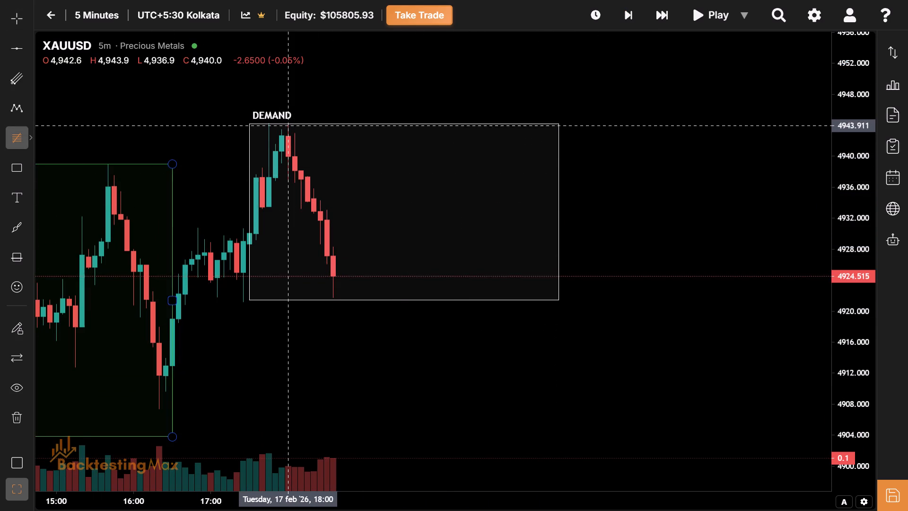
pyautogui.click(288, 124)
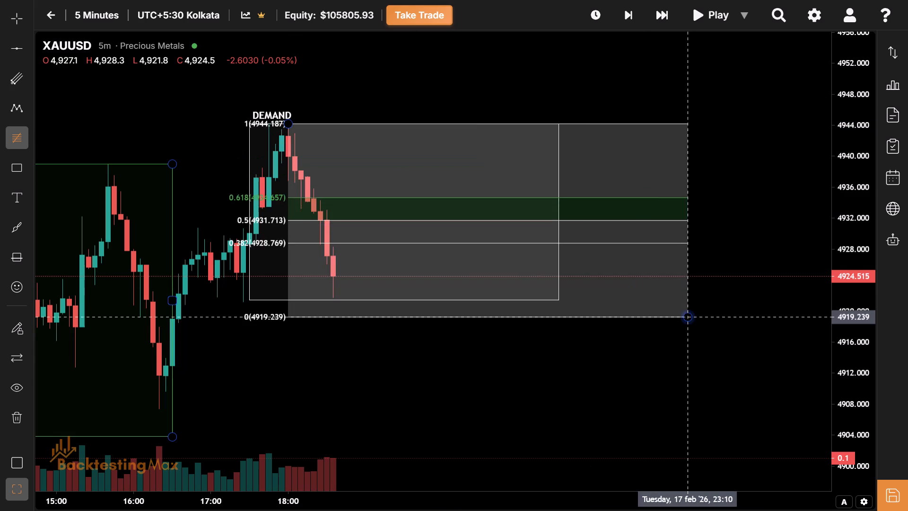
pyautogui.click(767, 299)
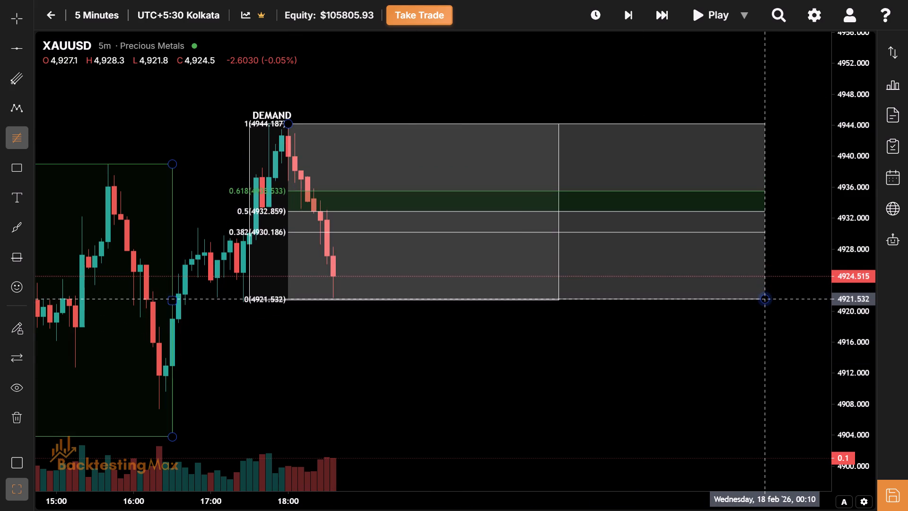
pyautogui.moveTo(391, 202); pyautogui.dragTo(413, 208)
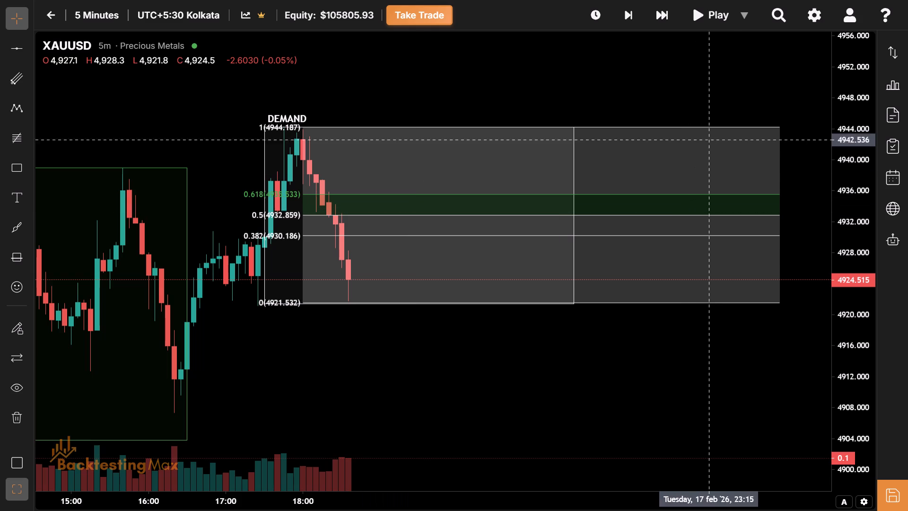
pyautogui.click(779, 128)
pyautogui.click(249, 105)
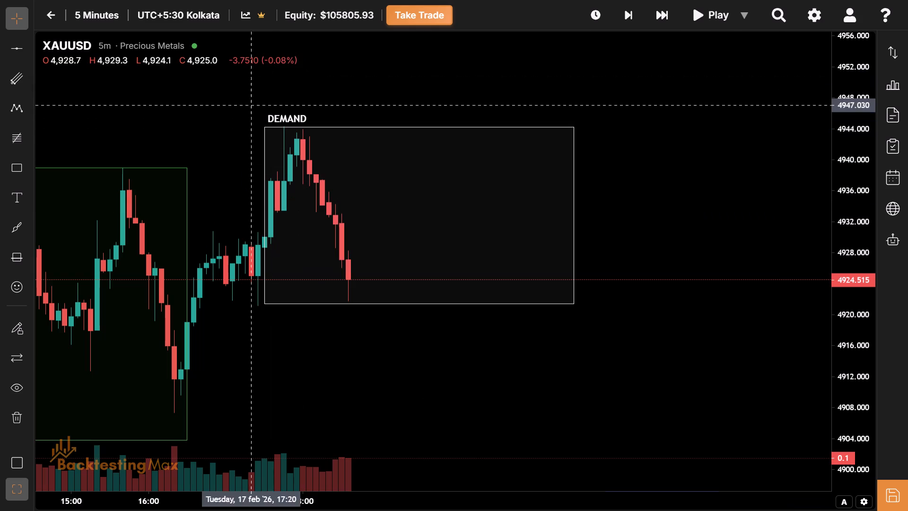
# Advance the replay two bars to 18:45 on 17 February.
pyautogui.moveTo(412, 202); pyautogui.dragTo(458, 235)
pyautogui.click(626, 14)
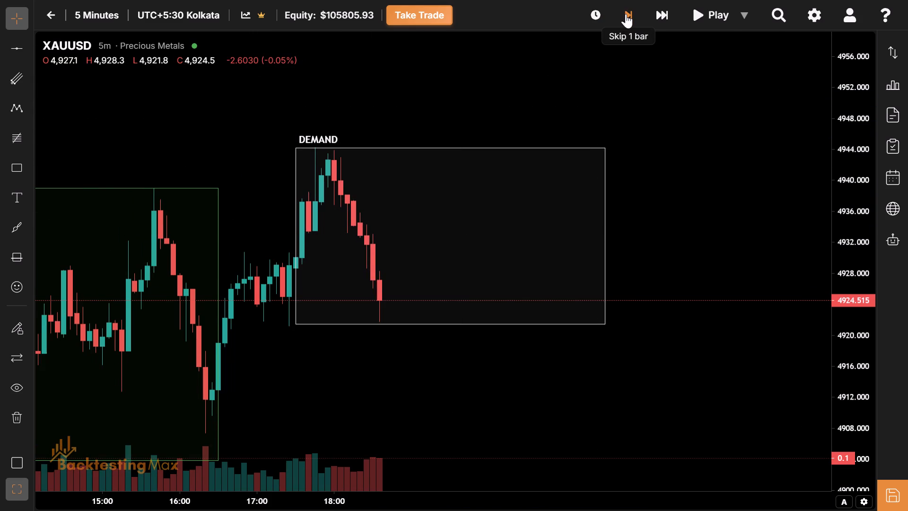
pyautogui.click(626, 14)
# Extend the NY session box's bottom edge down to the 18:45 bar's low at about 4912.3.
pyautogui.moveTo(495, 383); pyautogui.dragTo(506, 265)
pyautogui.moveTo(387, 300); pyautogui.dragTo(420, 288)
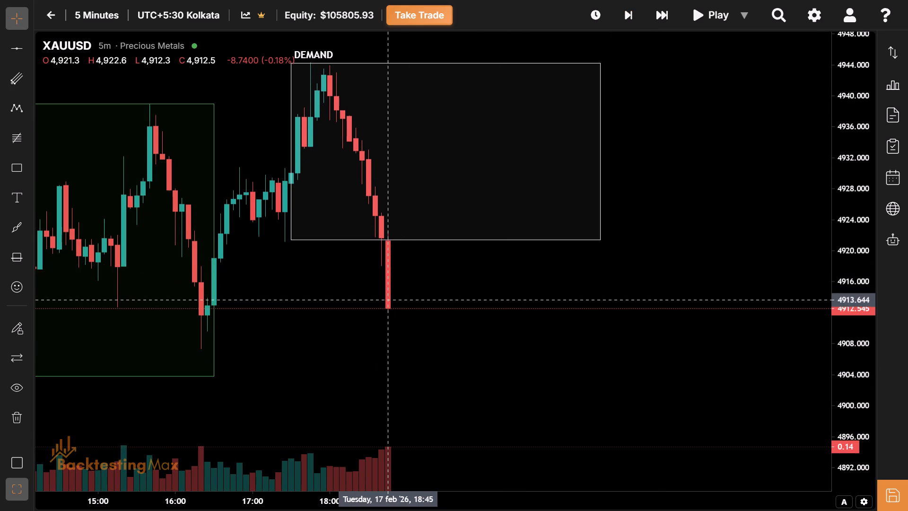
pyautogui.moveTo(420, 288); pyautogui.dragTo(454, 293)
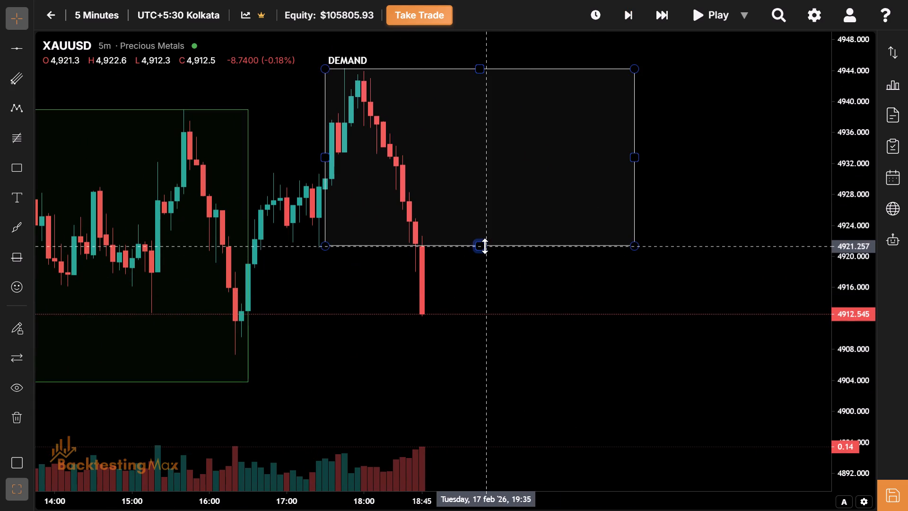
pyautogui.moveTo(485, 246); pyautogui.dragTo(654, 317)
pyautogui.moveTo(595, 278); pyautogui.dragTo(596, 287)
pyautogui.moveTo(499, 264); pyautogui.dragTo(506, 315)
pyautogui.moveTo(469, 272); pyautogui.dragTo(448, 231)
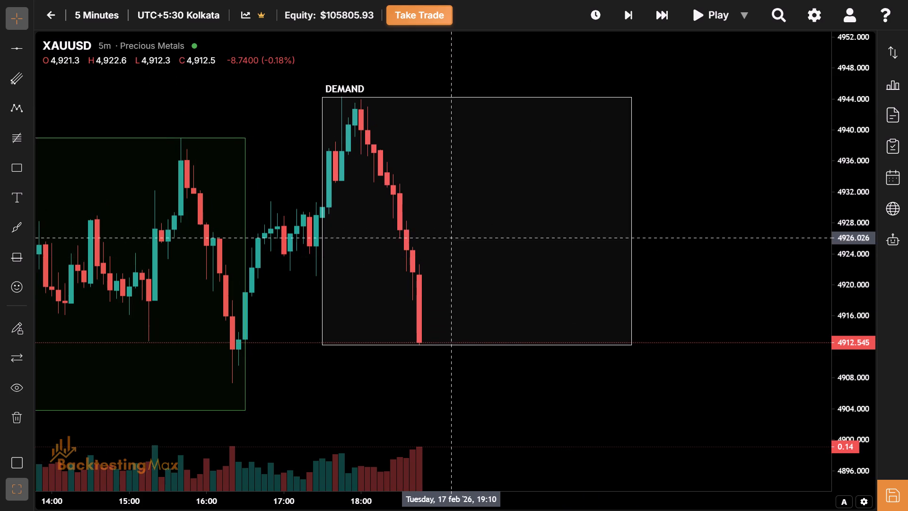
pyautogui.moveTo(448, 231); pyautogui.dragTo(445, 226)
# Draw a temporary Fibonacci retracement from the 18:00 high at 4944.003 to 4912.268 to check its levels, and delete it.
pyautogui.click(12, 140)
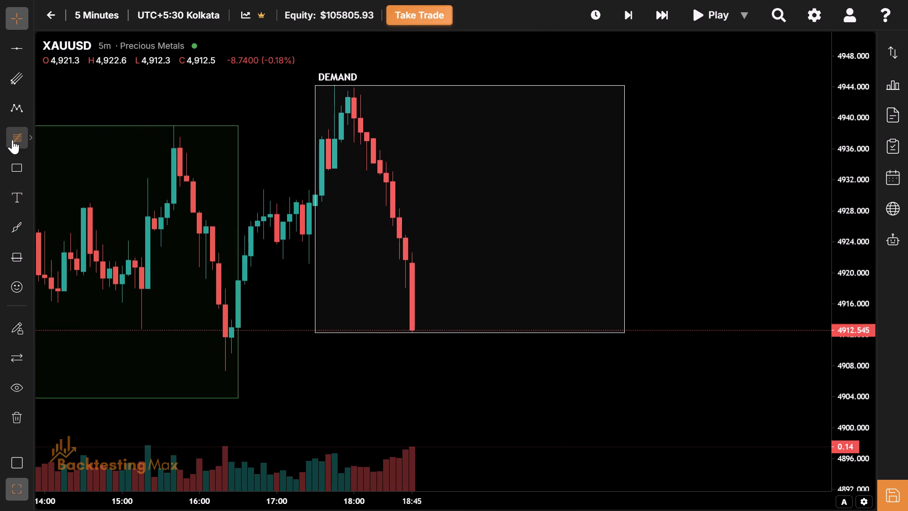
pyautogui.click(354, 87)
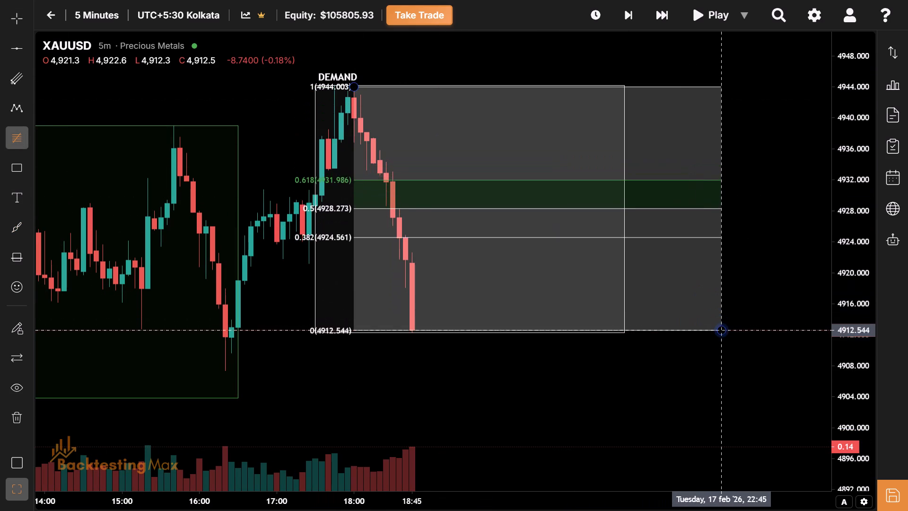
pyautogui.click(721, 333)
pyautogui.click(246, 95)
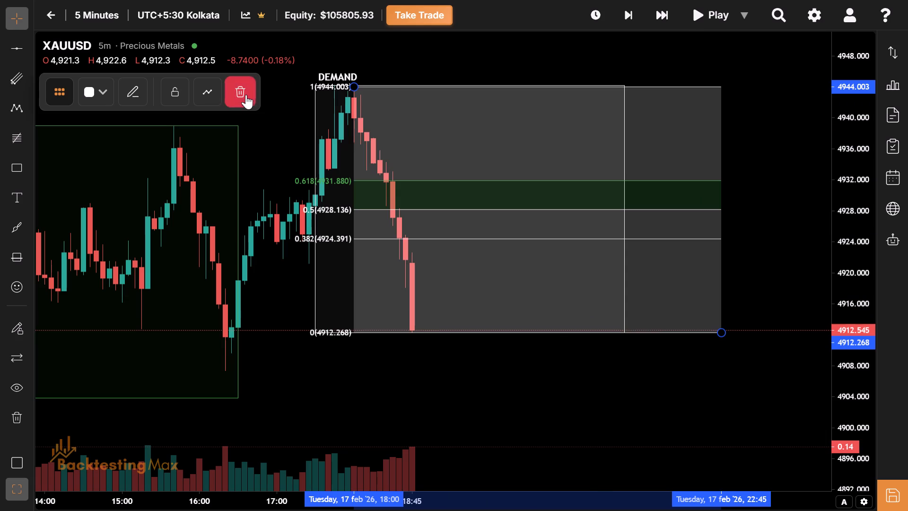
# Advance the replay one bar to 18:50 on 17 February, checking price at the NY session box's lower edge.
pyautogui.moveTo(413, 277); pyautogui.dragTo(438, 190)
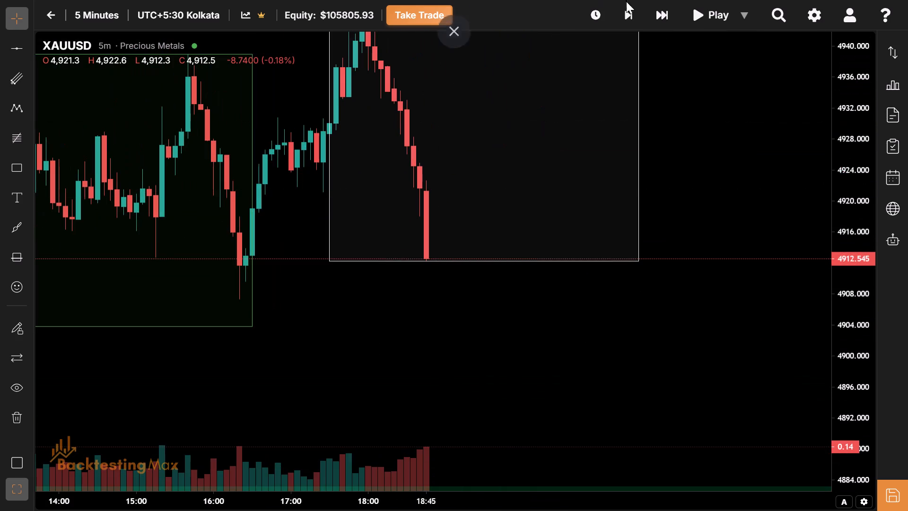
pyautogui.click(625, 21)
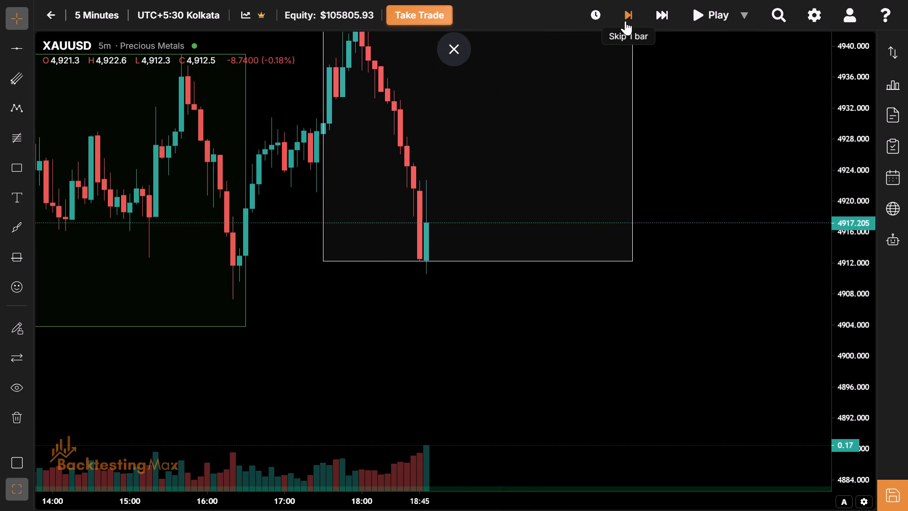
pyautogui.moveTo(429, 333); pyautogui.dragTo(340, 324)
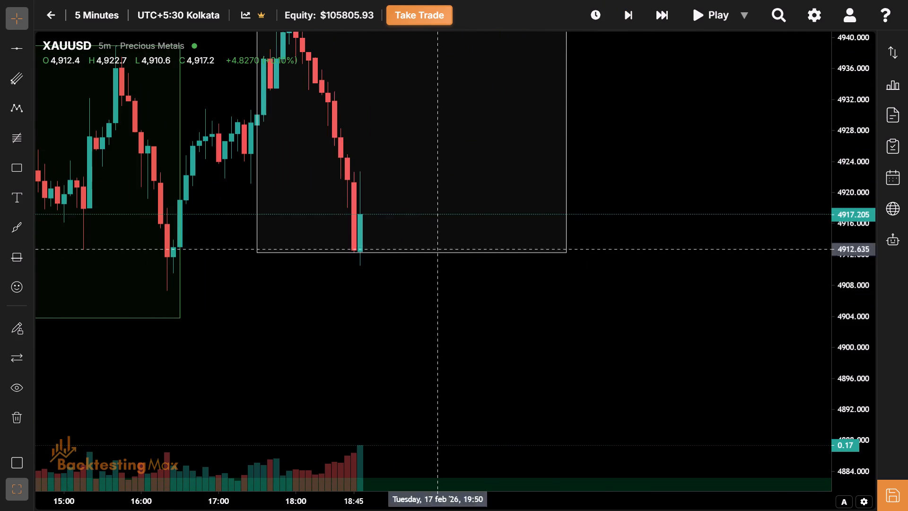
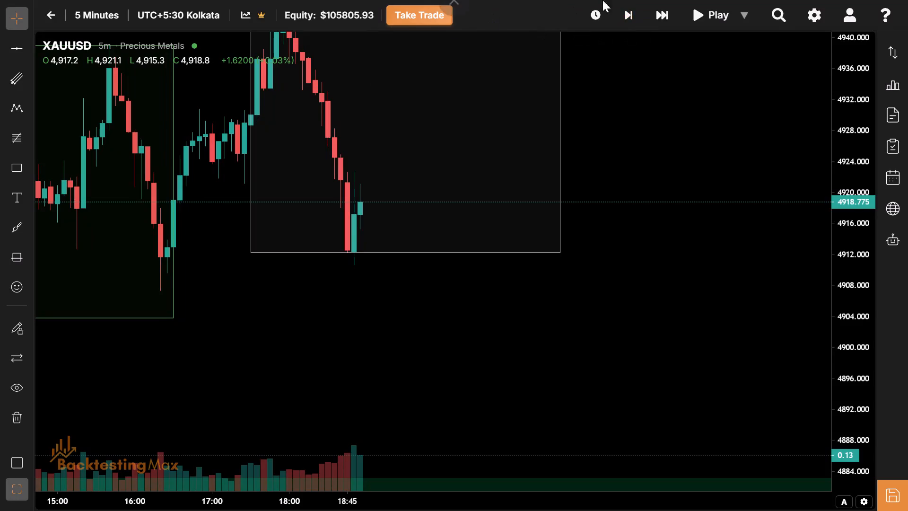
# Advance the replay one bar to 19:00 on 17 February.
pyautogui.click(632, 15)
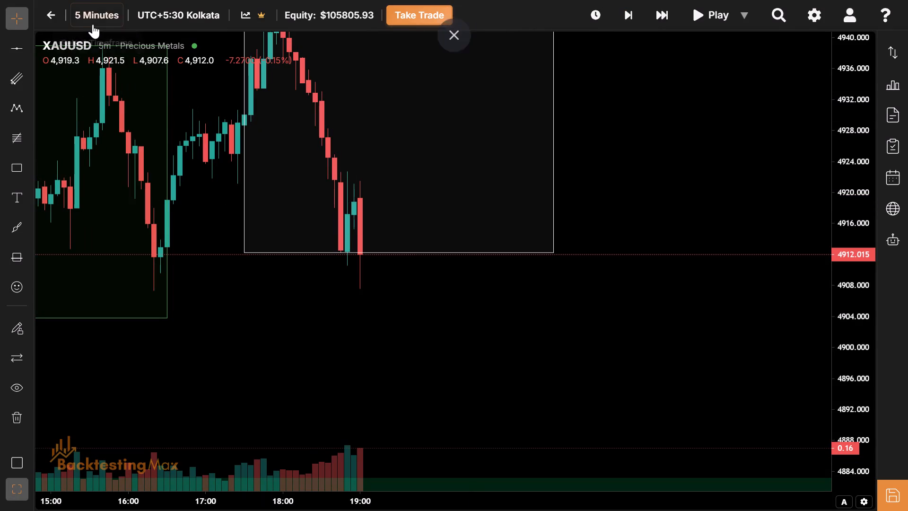
# Switch the chart to the 15-minute timeframe and examine price around the NY session box's lower edge.
pyautogui.click(89, 24)
pyautogui.click(146, 179)
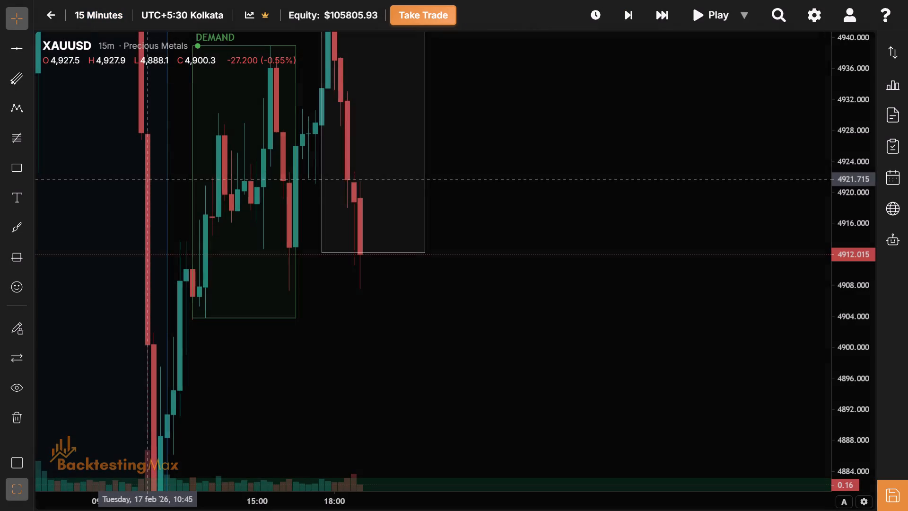
pyautogui.moveTo(428, 298); pyautogui.dragTo(423, 269)
pyautogui.moveTo(547, 157); pyautogui.dragTo(578, 209)
pyautogui.moveTo(578, 209); pyautogui.dragTo(559, 212)
pyautogui.moveTo(559, 212); pyautogui.dragTo(548, 206)
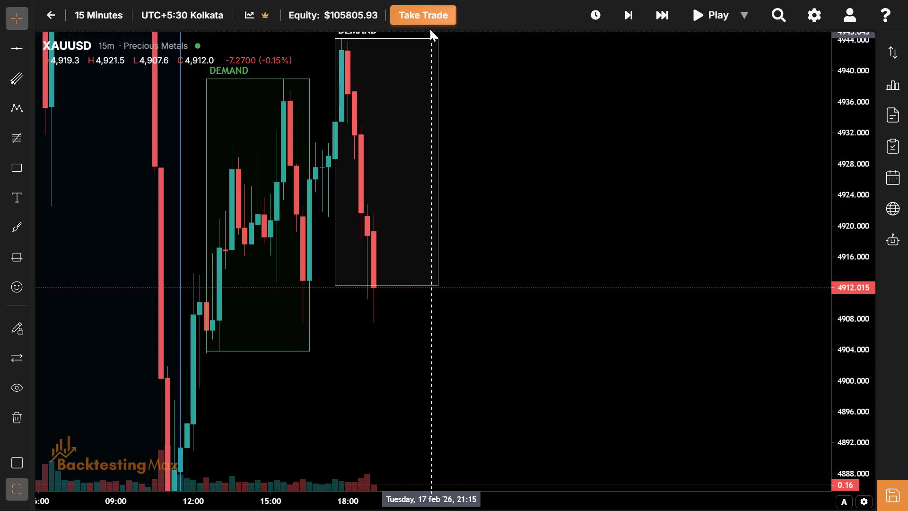
# Place a short market trade at 4912.015 with 1% risk, stop loss at about 4924.43 and take profit at about 4885.76.
pyautogui.click(429, 26)
pyautogui.moveTo(531, 267); pyautogui.dragTo(522, 203)
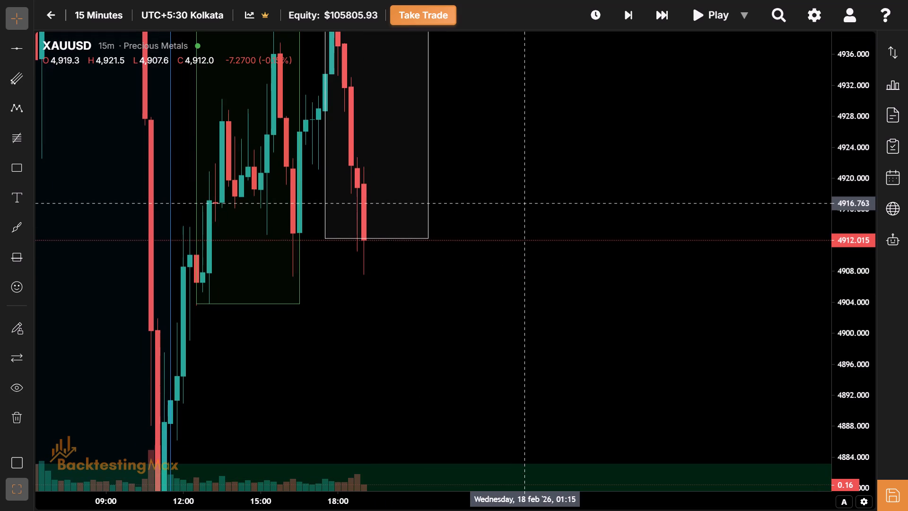
pyautogui.click(426, 16)
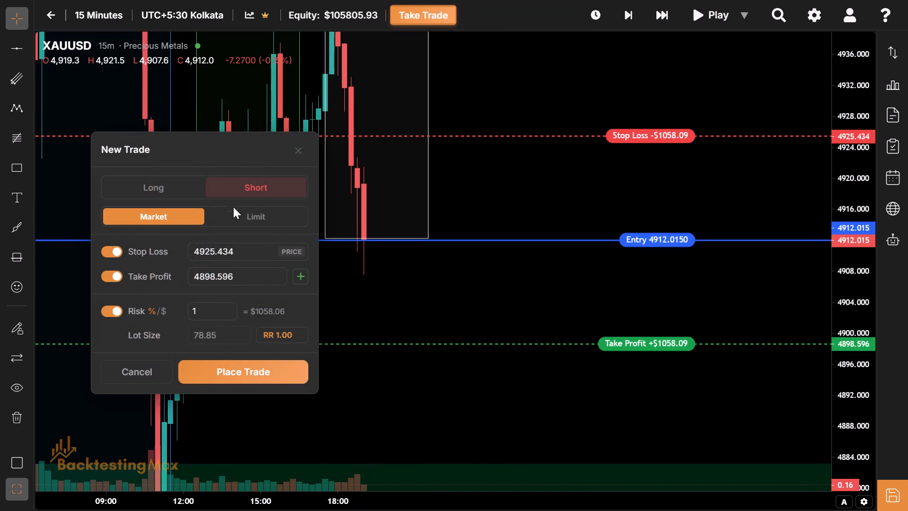
pyautogui.moveTo(209, 152); pyautogui.dragTo(888, 229)
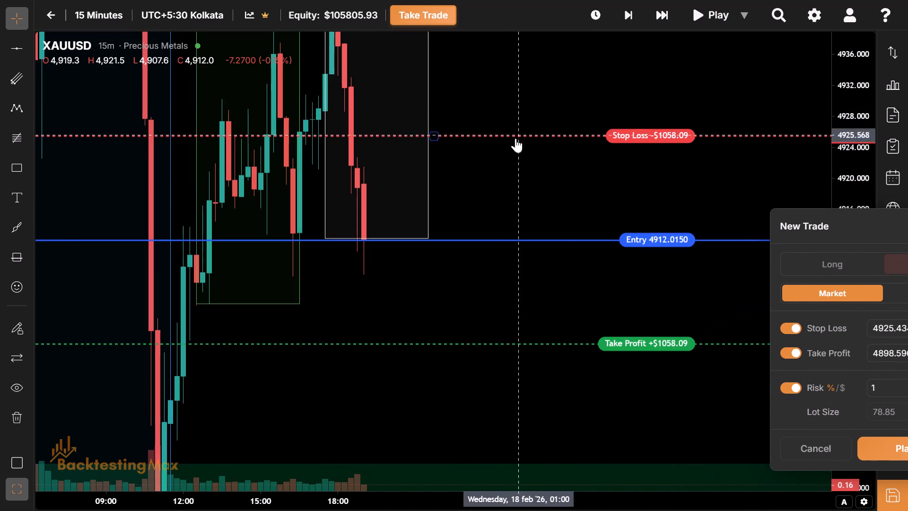
pyautogui.moveTo(515, 136); pyautogui.dragTo(519, 149)
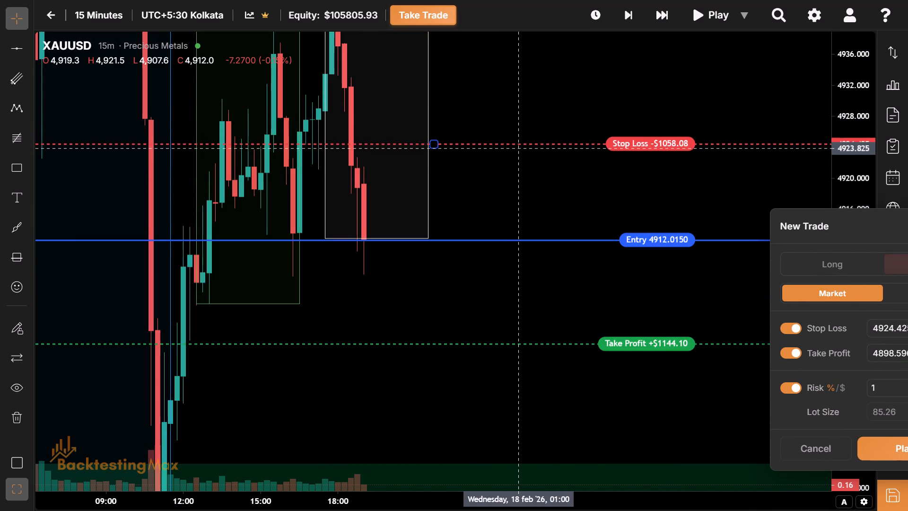
pyautogui.moveTo(502, 367); pyautogui.dragTo(501, 303)
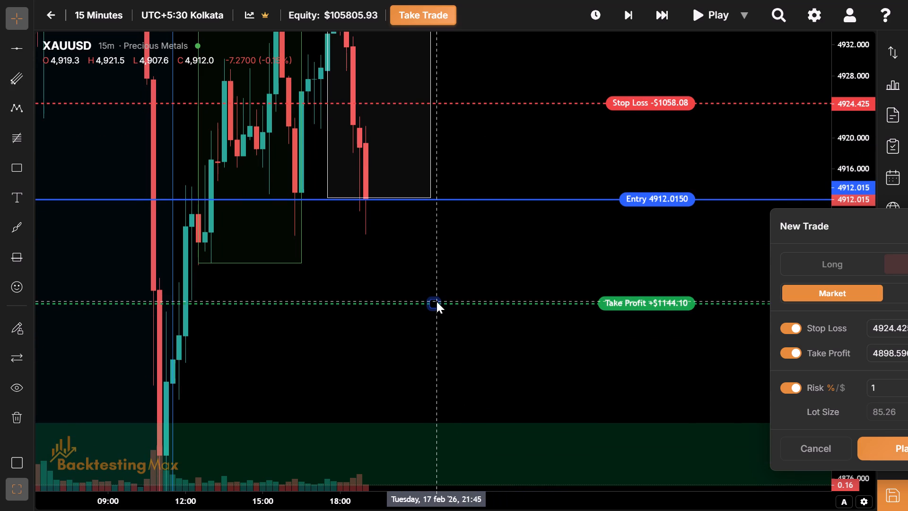
pyautogui.moveTo(437, 301); pyautogui.dragTo(574, 403)
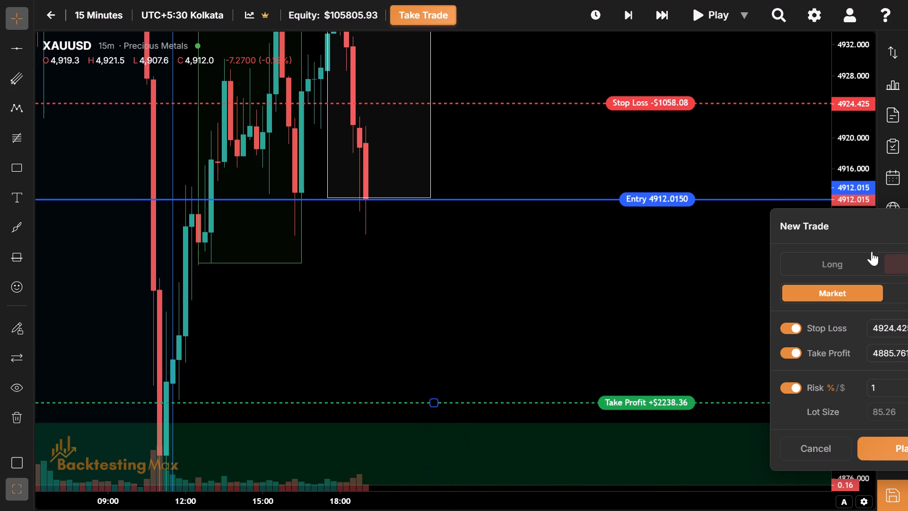
pyautogui.moveTo(859, 220); pyautogui.dragTo(788, 184)
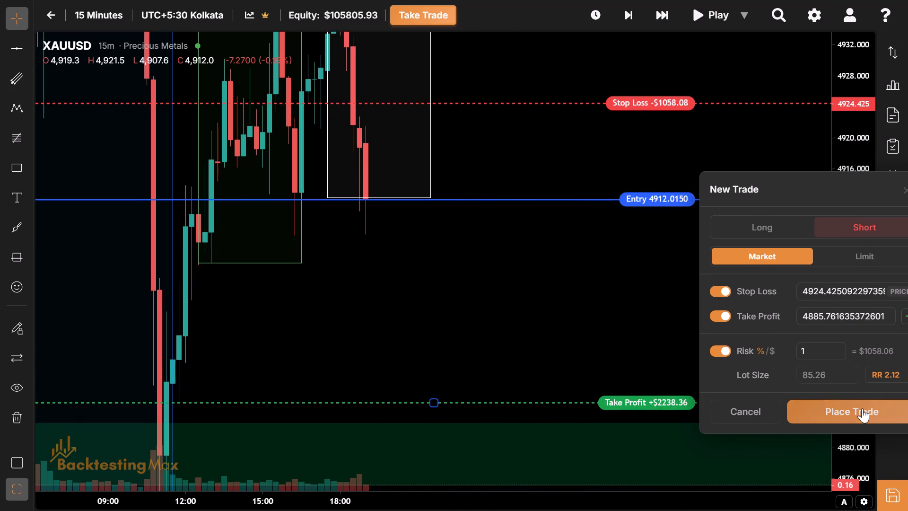
pyautogui.click(862, 408)
# Return the chart to the 5-minute timeframe and advance the replay one bar to 19:05.
pyautogui.moveTo(668, 328); pyautogui.dragTo(665, 370)
pyautogui.click(112, 18)
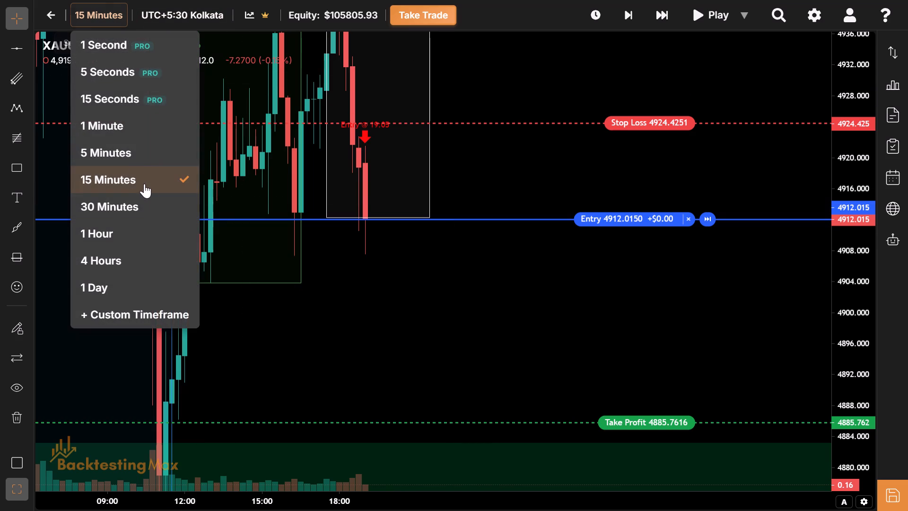
pyautogui.click(162, 152)
pyautogui.moveTo(421, 249); pyautogui.dragTo(424, 263)
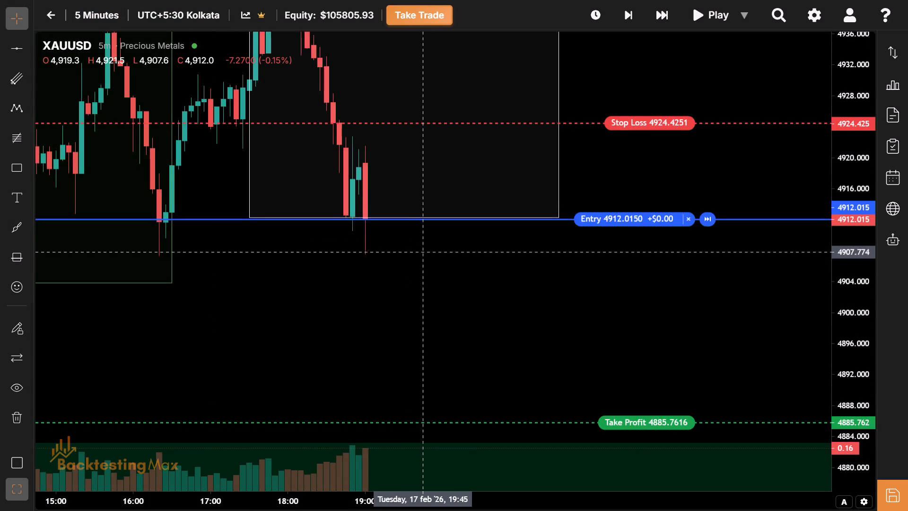
pyautogui.moveTo(424, 263); pyautogui.dragTo(425, 266)
pyautogui.click(632, 11)
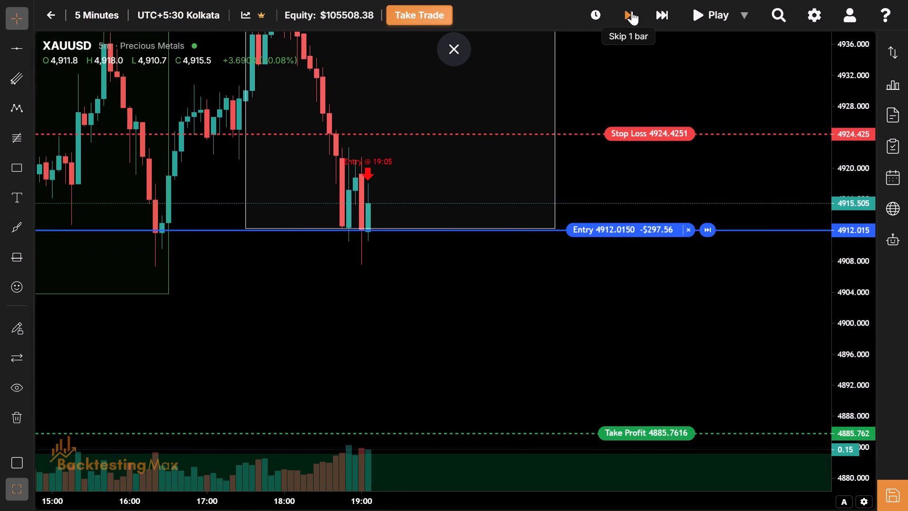
# Raise the open short trade's stop loss to about 4925.93.
pyautogui.moveTo(583, 176); pyautogui.dragTo(602, 240)
pyautogui.moveTo(432, 173); pyautogui.dragTo(434, 158)
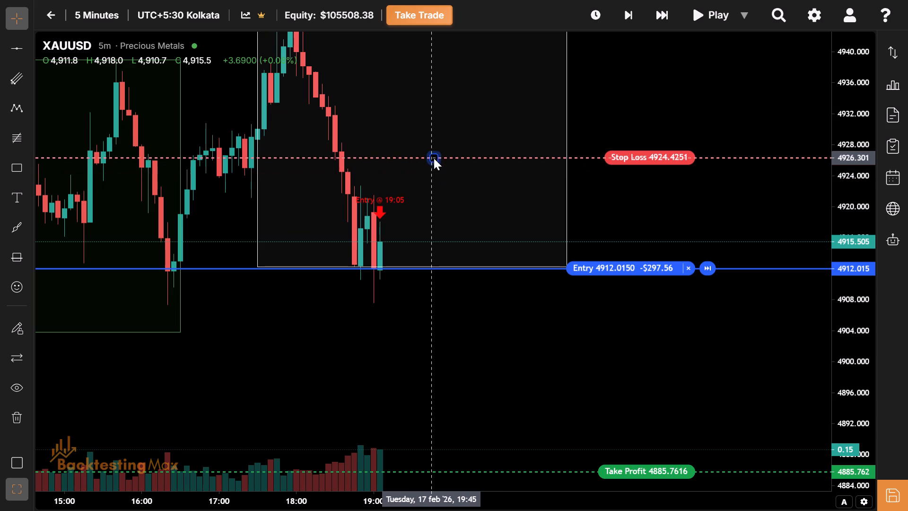
pyautogui.moveTo(434, 158); pyautogui.dragTo(434, 161)
# Advance the replay four bars to 19:25 on 17 February to follow the open short trade.
pyautogui.moveTo(650, 220); pyautogui.dragTo(650, 232)
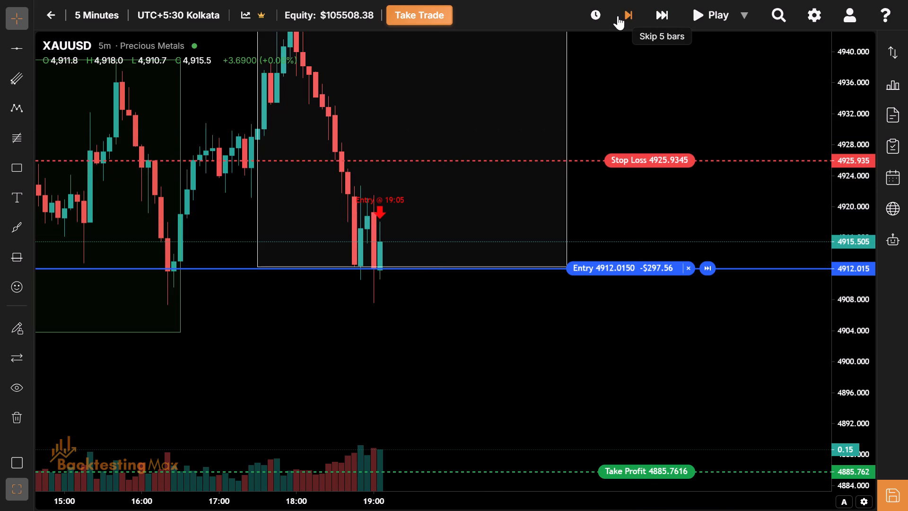
pyautogui.click(617, 16)
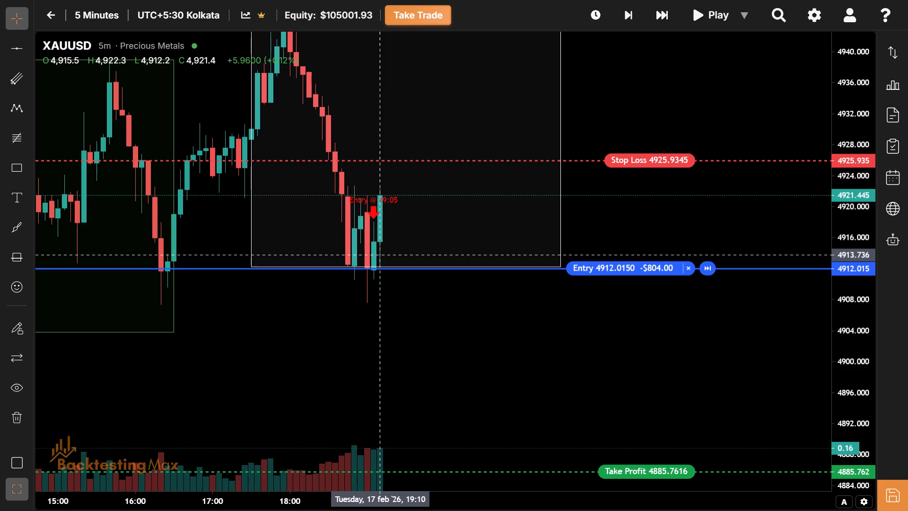
pyautogui.moveTo(634, 217); pyautogui.dragTo(633, 241)
pyautogui.click(631, 24)
pyautogui.click(631, 24)
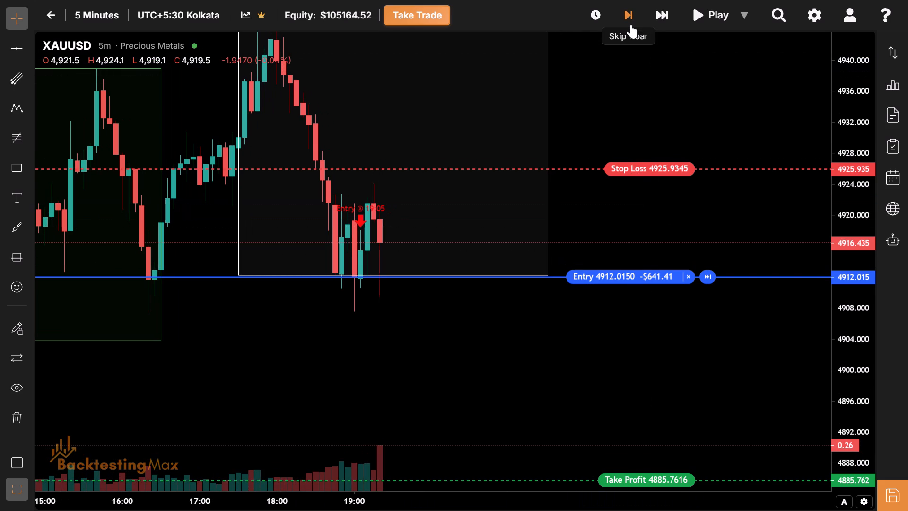
pyautogui.click(631, 24)
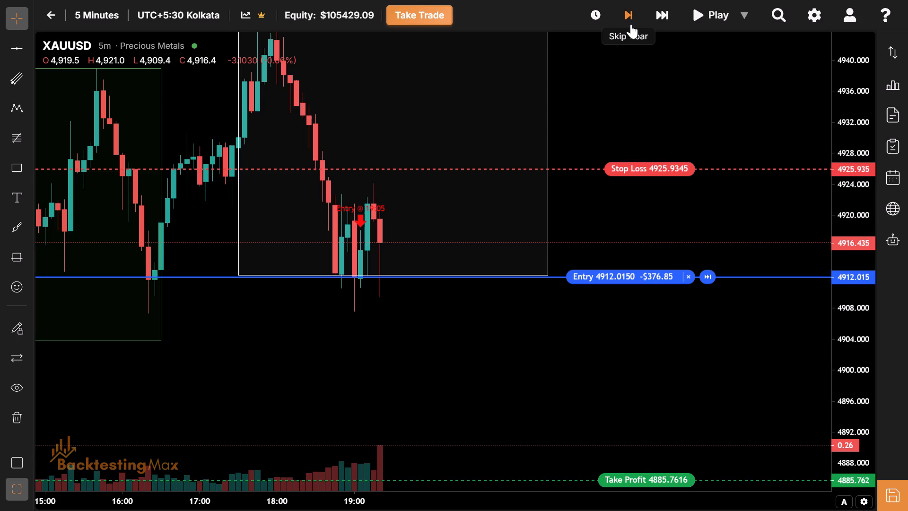
# Extend the NY session box's bottom edge down to the 19:25 bar's low at about 4869.7.
pyautogui.moveTo(601, 374); pyautogui.dragTo(628, 300)
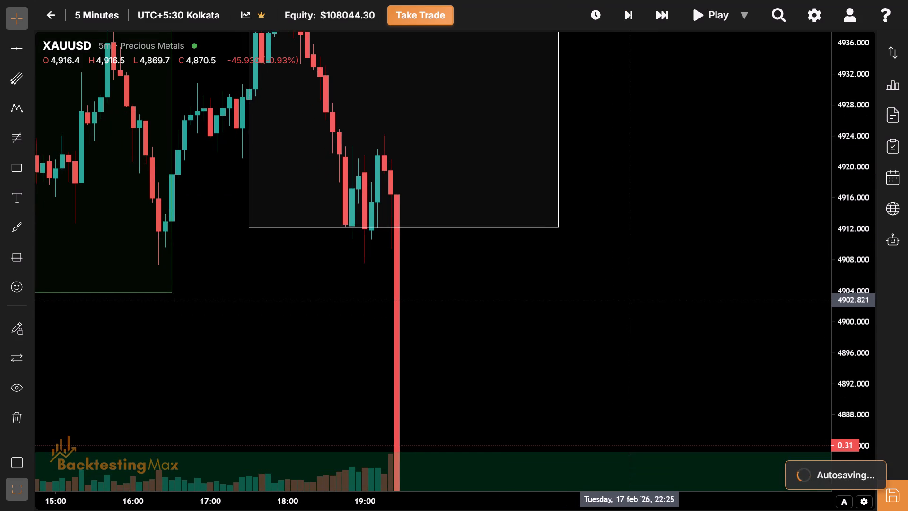
pyautogui.moveTo(609, 335); pyautogui.dragTo(620, 151)
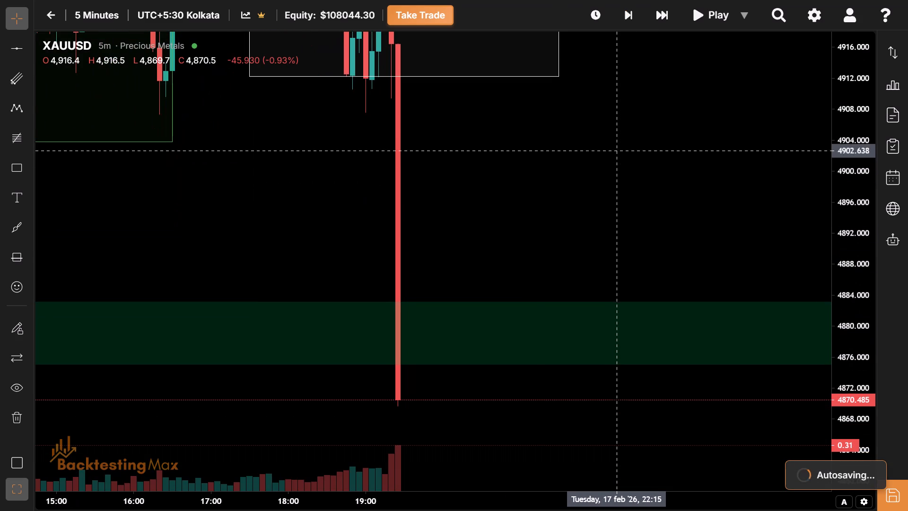
pyautogui.click(519, 275)
pyautogui.moveTo(519, 275); pyautogui.dragTo(507, 227)
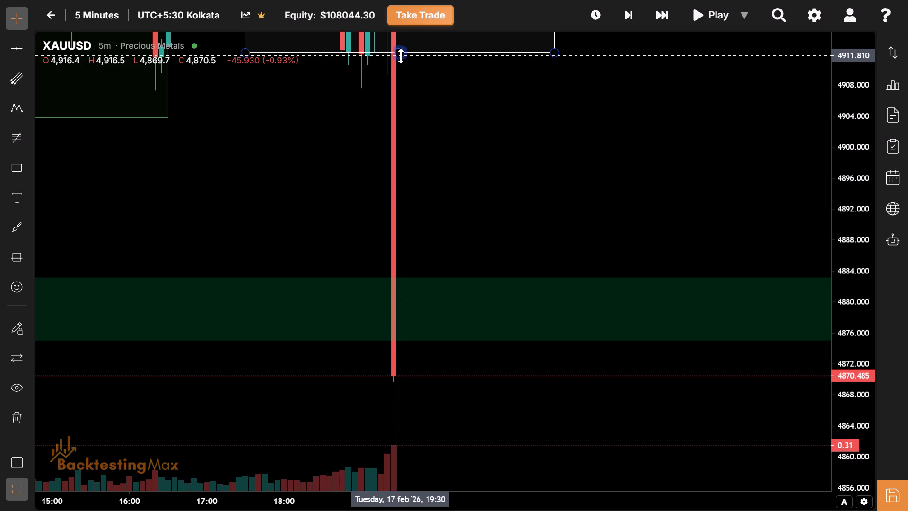
pyautogui.moveTo(401, 53); pyautogui.dragTo(617, 381)
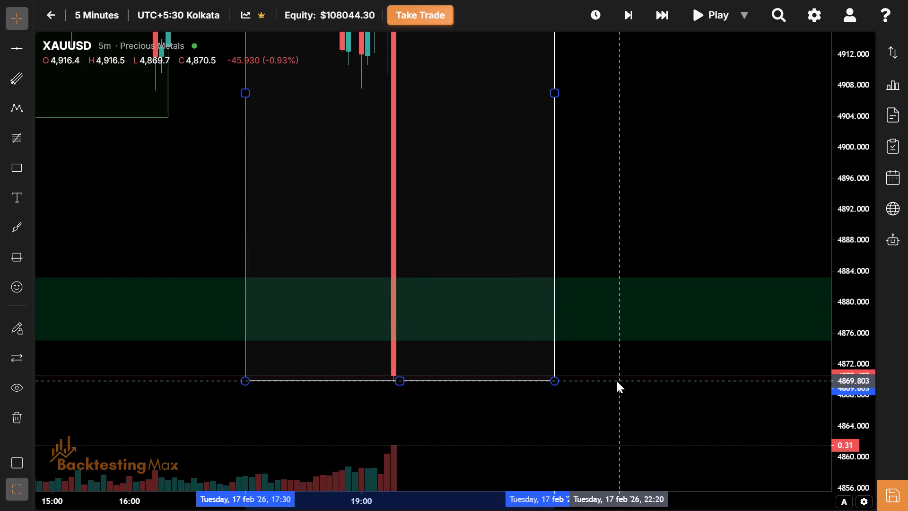
pyautogui.moveTo(617, 381); pyautogui.dragTo(616, 382)
# Save the backtesting session.
pyautogui.moveTo(611, 237); pyautogui.dragTo(606, 411)
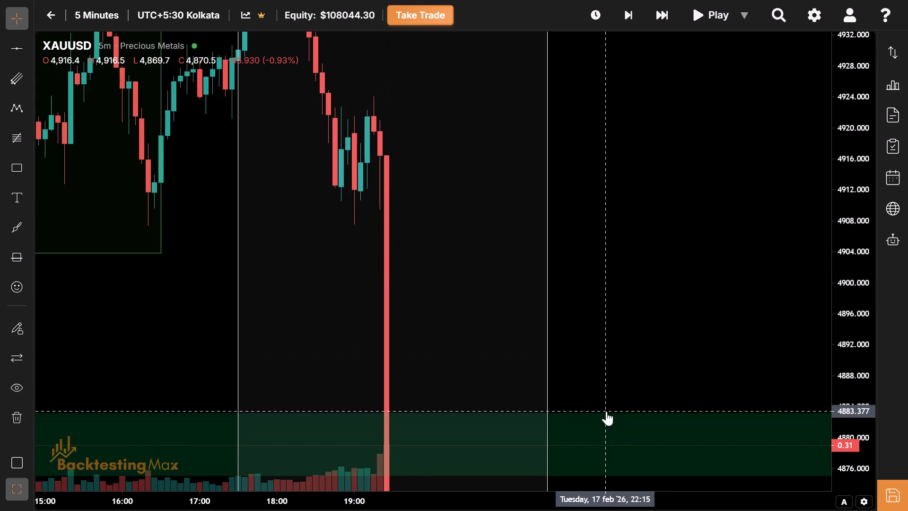
pyautogui.hotkey('ctrl', 's')
pyautogui.click(353, 367)
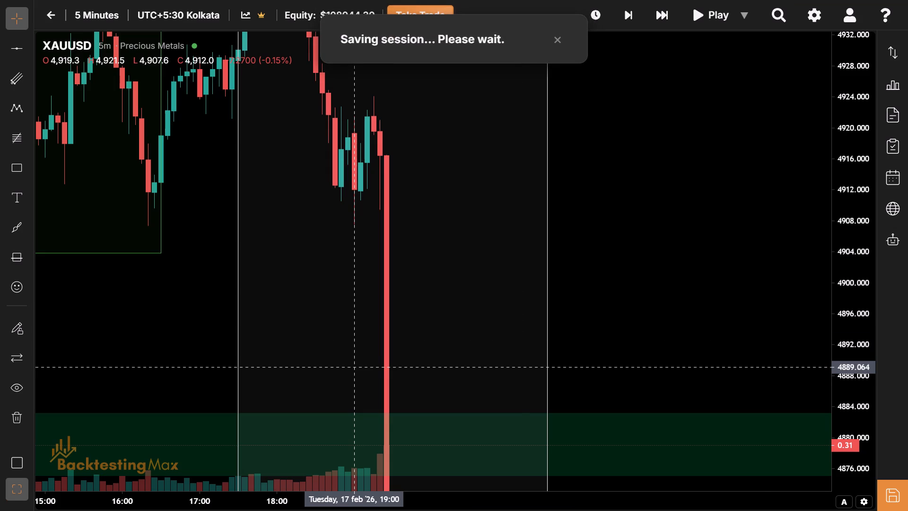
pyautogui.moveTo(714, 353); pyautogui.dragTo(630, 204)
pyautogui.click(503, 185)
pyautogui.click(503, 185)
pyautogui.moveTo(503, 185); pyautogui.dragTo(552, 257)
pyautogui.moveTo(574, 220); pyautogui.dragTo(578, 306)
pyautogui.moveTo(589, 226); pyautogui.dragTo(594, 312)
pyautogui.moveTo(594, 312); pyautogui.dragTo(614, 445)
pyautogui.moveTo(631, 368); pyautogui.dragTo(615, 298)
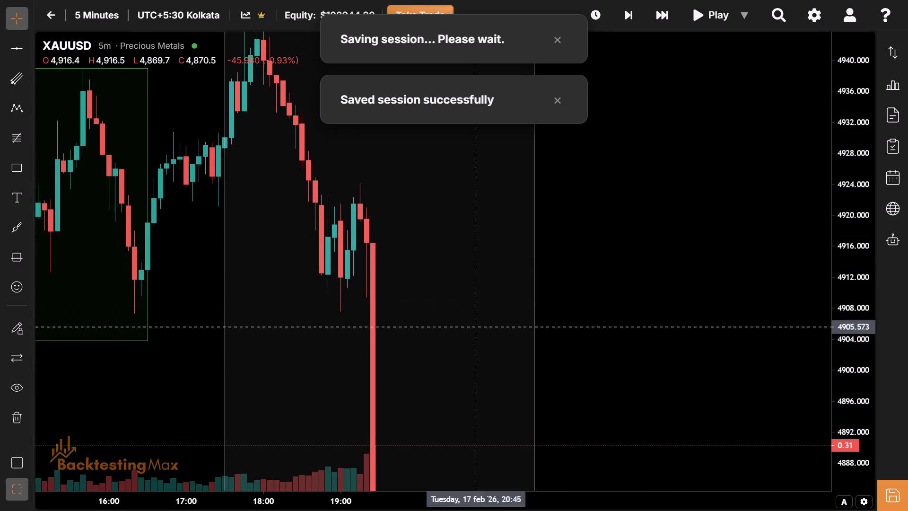
# Draw a short position from the 18:45 bar with entry at 4912.268 and stop at about 4924.83.
pyautogui.click(14, 246)
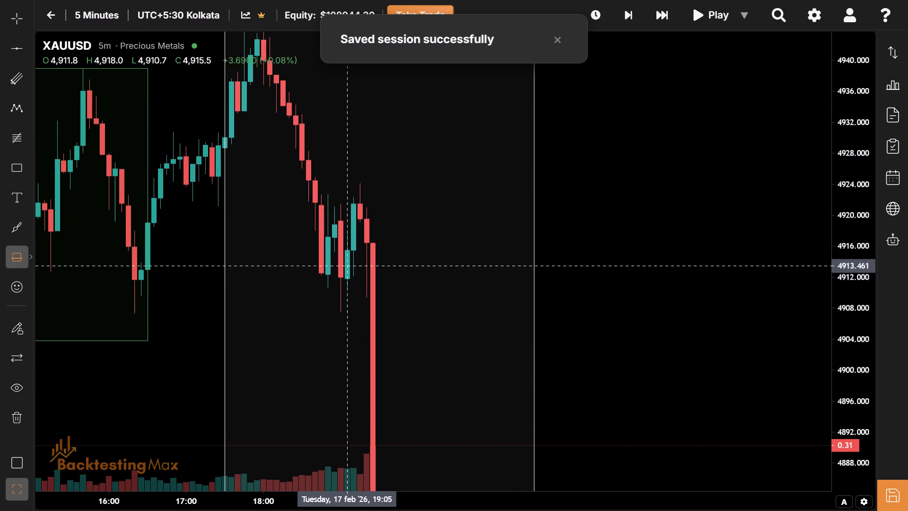
pyautogui.click(319, 275)
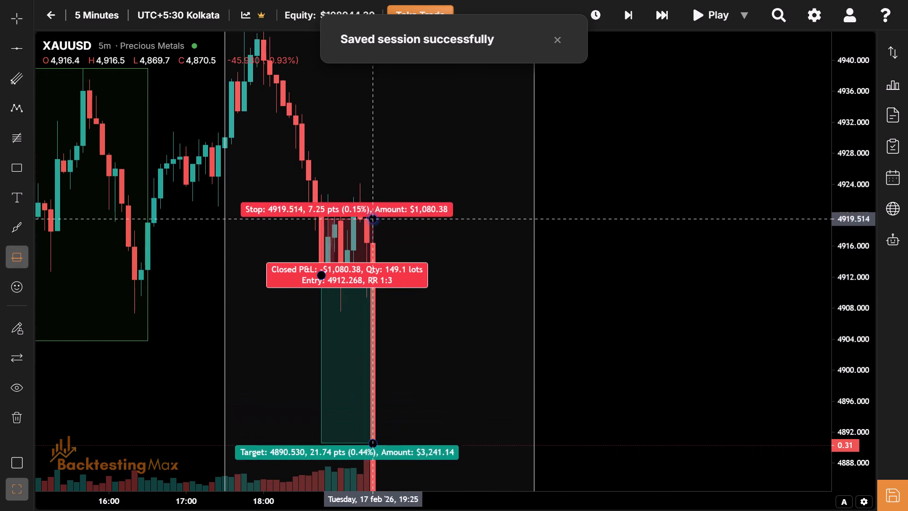
pyautogui.click(384, 178)
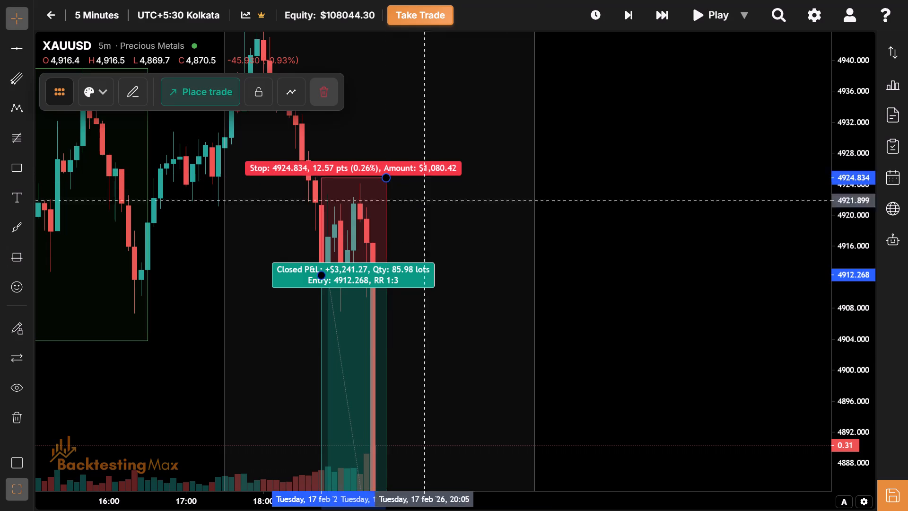
# Set the short position drawing's target to about 4884.48, just above the green demand zone.
pyautogui.moveTo(662, 348); pyautogui.dragTo(675, 64)
pyautogui.moveTo(634, 112); pyautogui.dragTo(656, 264)
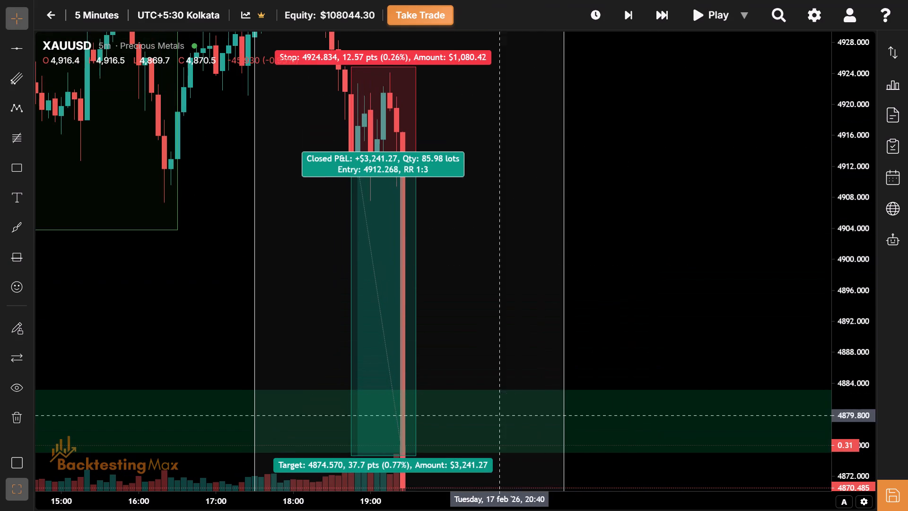
pyautogui.moveTo(417, 451); pyautogui.dragTo(417, 457)
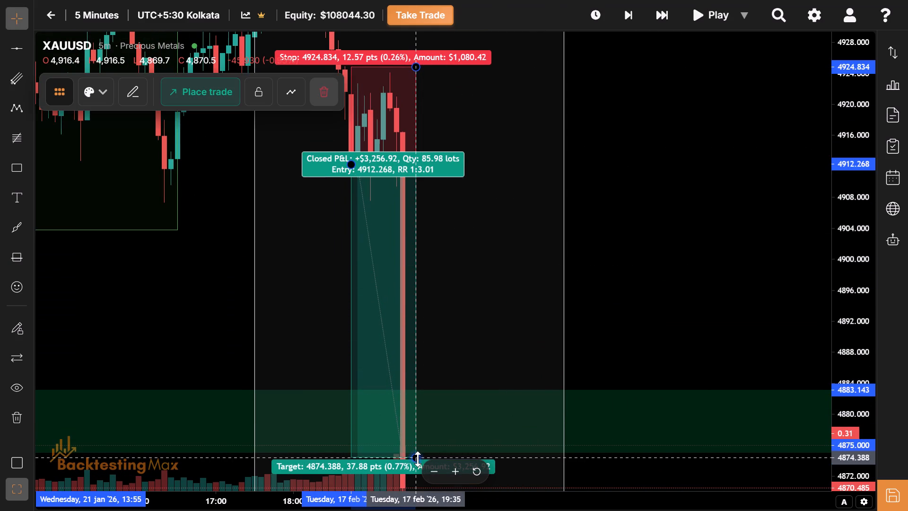
pyautogui.moveTo(418, 459); pyautogui.dragTo(699, 379)
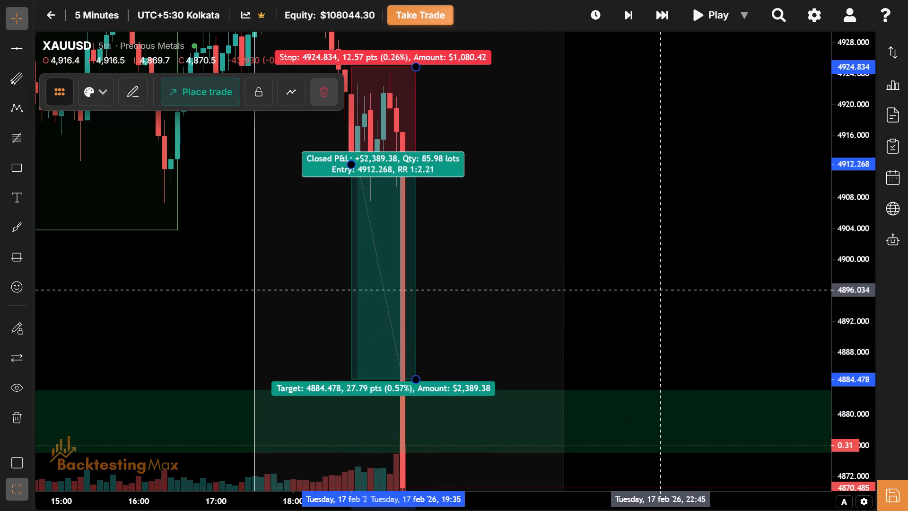
pyautogui.moveTo(658, 290); pyautogui.dragTo(656, 359)
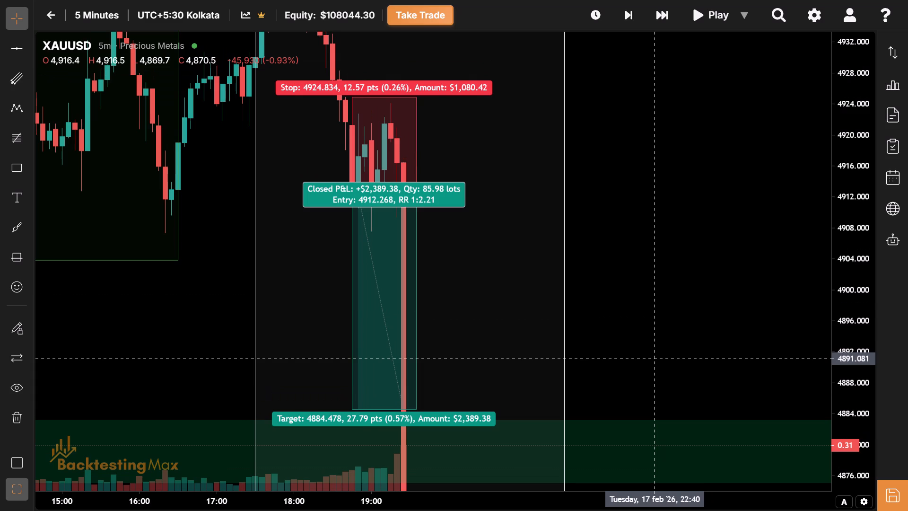
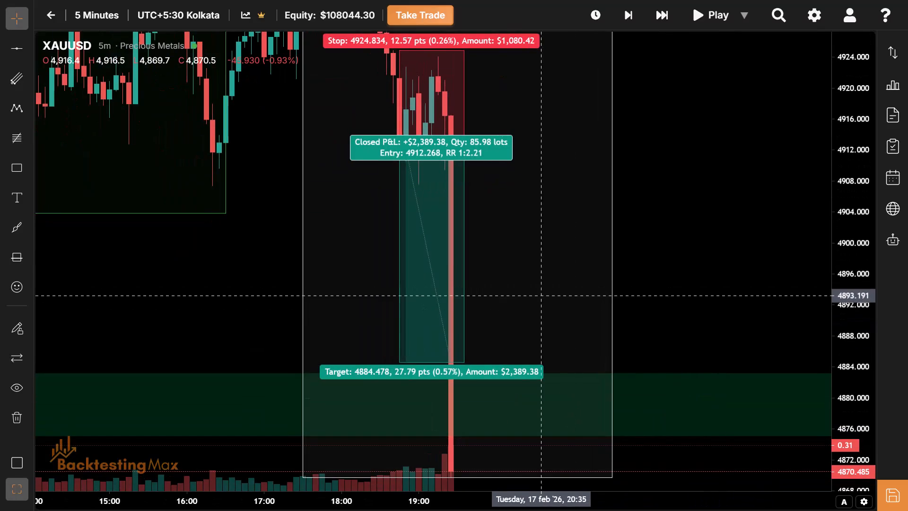
# Review the completed short trade's entry, stop and target against the London and NY session ranges and the green demand zone.
pyautogui.moveTo(501, 312); pyautogui.dragTo(808, 411)
pyautogui.moveTo(300, 363); pyautogui.dragTo(416, 321)
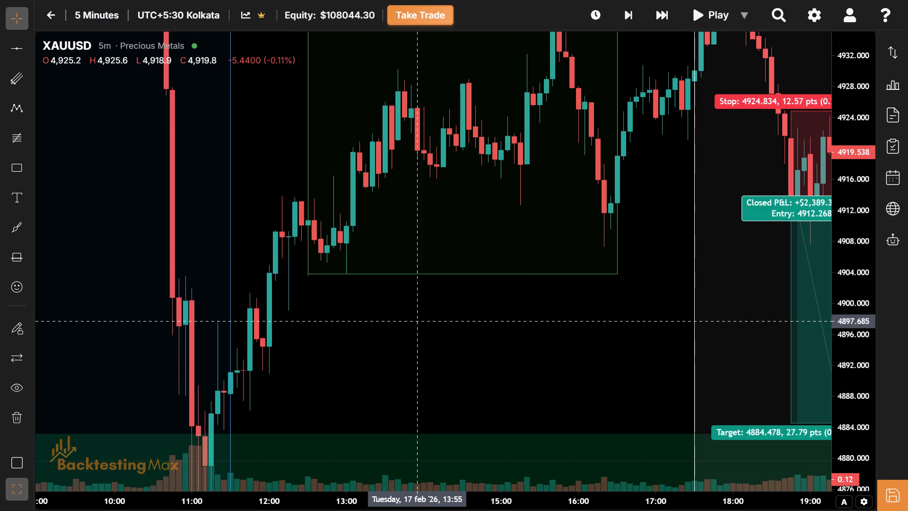
pyautogui.moveTo(533, 350); pyautogui.dragTo(244, 294)
pyautogui.moveTo(673, 270); pyautogui.dragTo(672, 272)
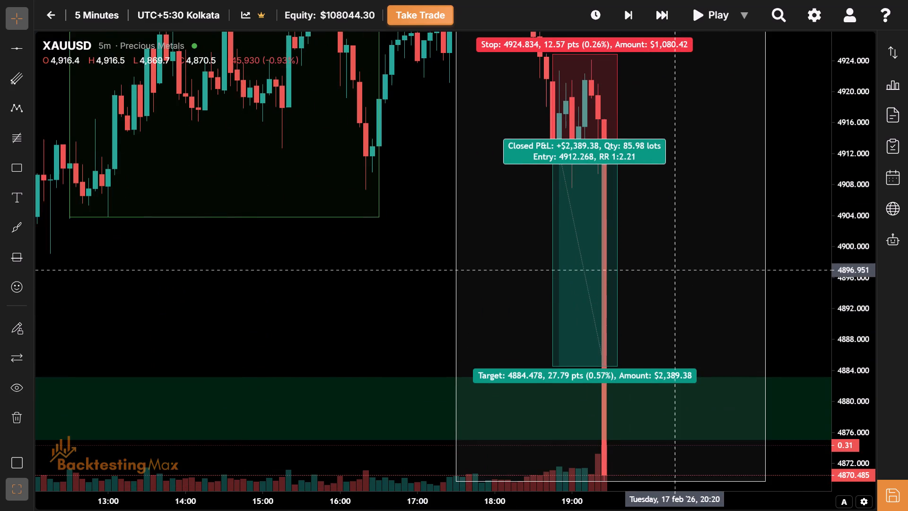
pyautogui.moveTo(672, 272); pyautogui.dragTo(651, 311)
pyautogui.moveTo(651, 311); pyautogui.dragTo(655, 352)
pyautogui.click(673, 324)
pyautogui.moveTo(673, 324); pyautogui.dragTo(652, 358)
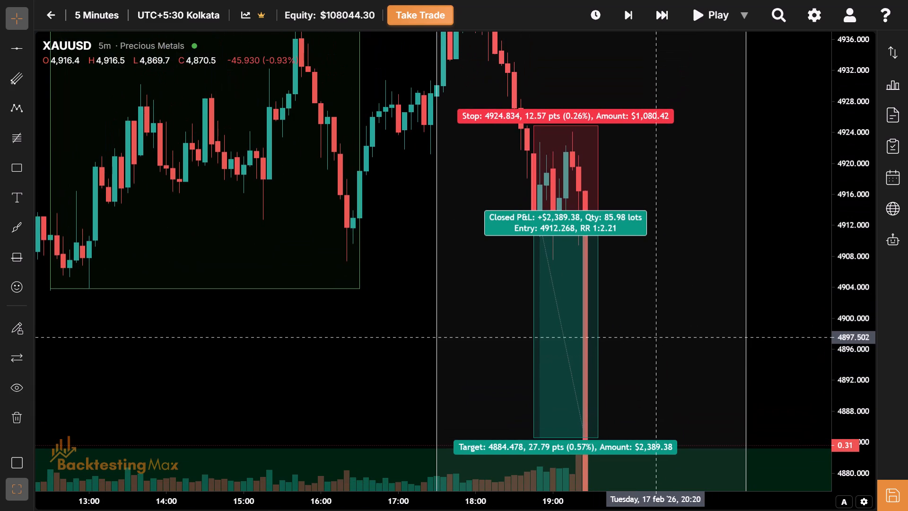
pyautogui.moveTo(661, 335); pyautogui.dragTo(643, 333)
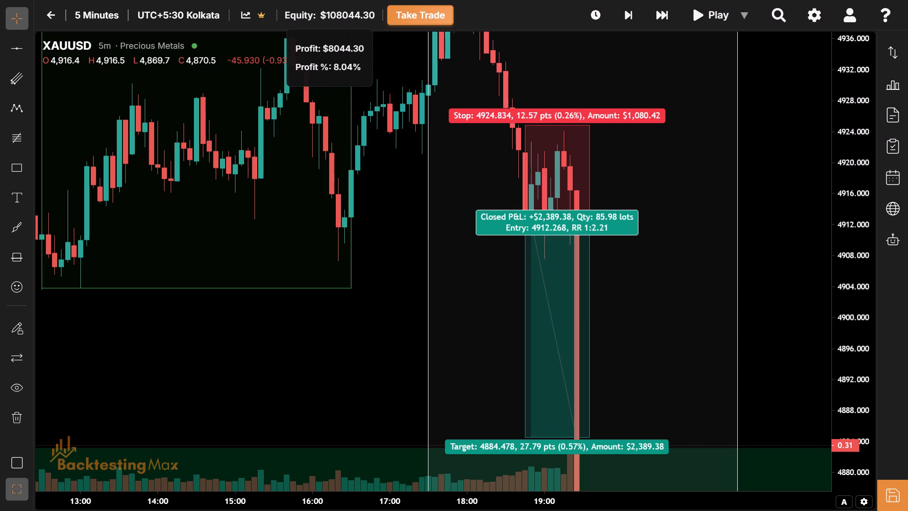
pyautogui.moveTo(686, 206); pyautogui.dragTo(675, 190)
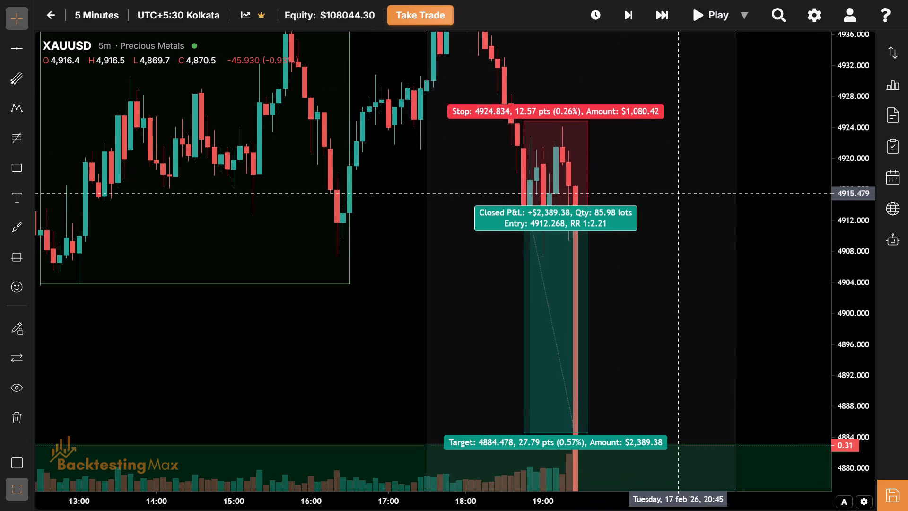
pyautogui.moveTo(675, 190); pyautogui.dragTo(674, 189)
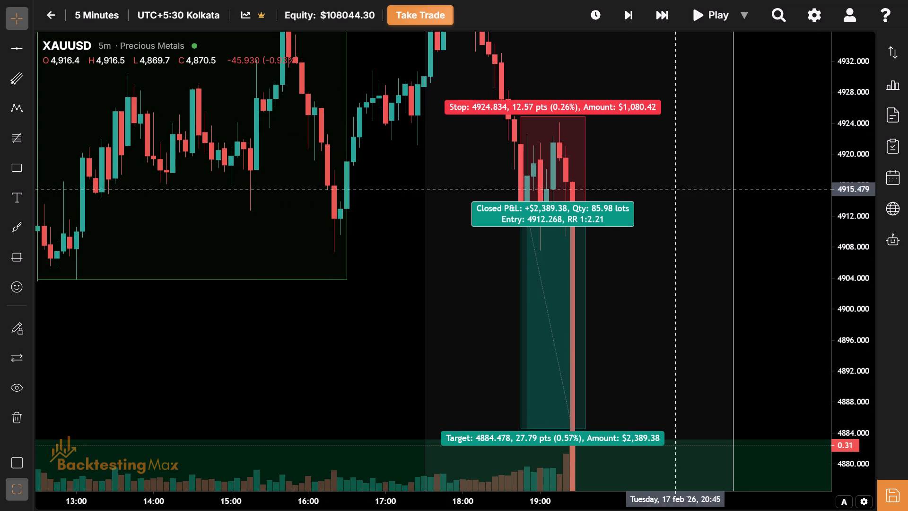
pyautogui.moveTo(690, 245); pyautogui.dragTo(664, 219)
pyautogui.moveTo(666, 257); pyautogui.dragTo(621, 187)
pyautogui.moveTo(632, 269); pyautogui.dragTo(622, 332)
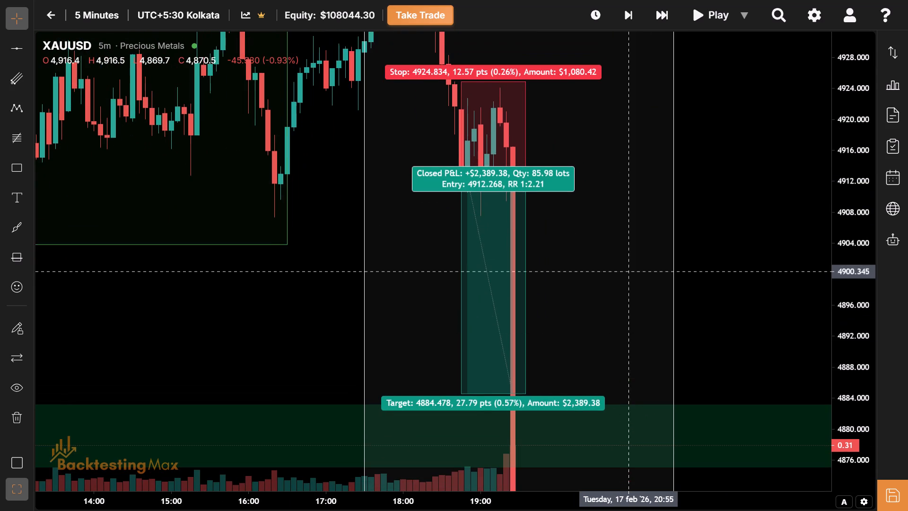
pyautogui.moveTo(633, 258); pyautogui.dragTo(644, 412)
pyautogui.moveTo(644, 412); pyautogui.dragTo(680, 457)
pyautogui.moveTo(588, 163); pyautogui.dragTo(614, 180)
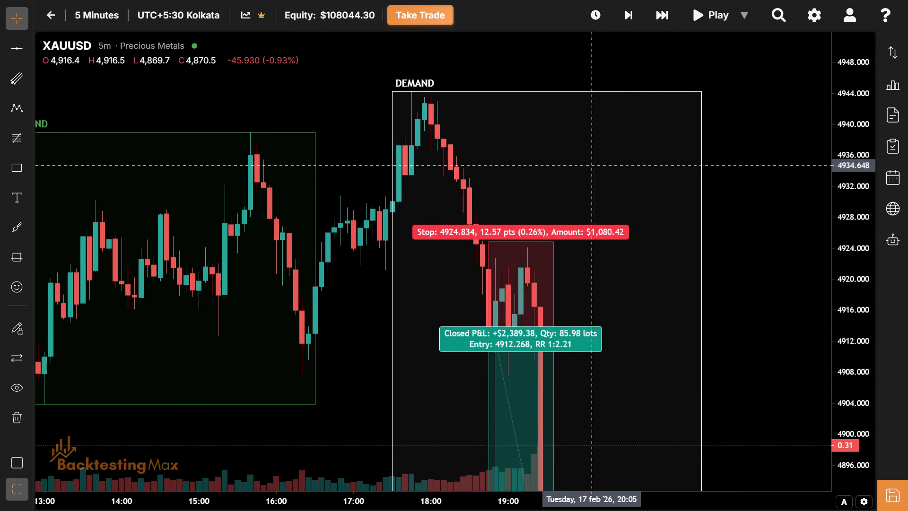
pyautogui.moveTo(614, 180); pyautogui.dragTo(625, 182)
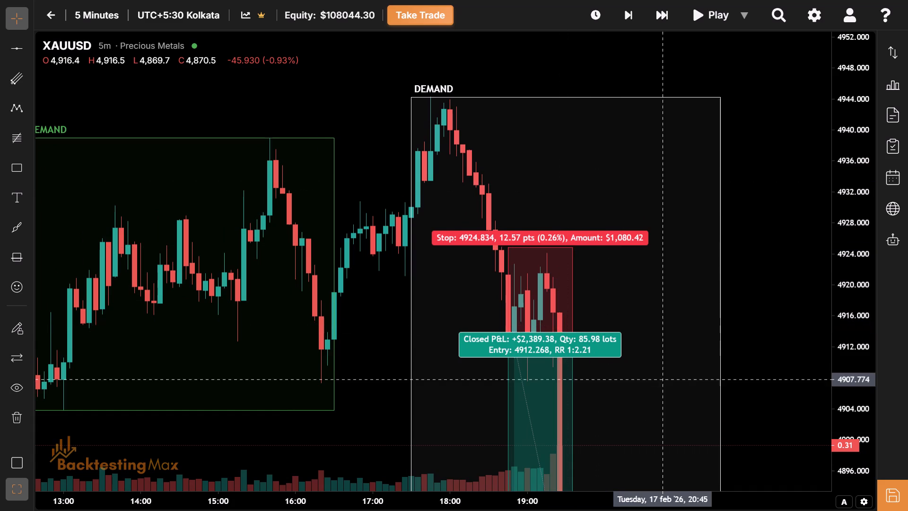
pyautogui.moveTo(670, 384); pyautogui.dragTo(685, 204)
pyautogui.moveTo(676, 279); pyautogui.dragTo(670, 273)
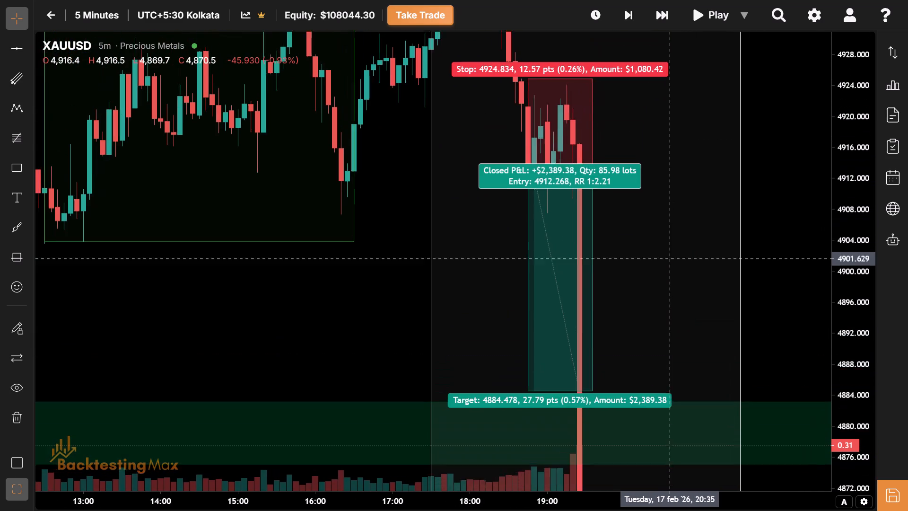
pyautogui.moveTo(670, 273); pyautogui.dragTo(669, 279)
pyautogui.moveTo(669, 279); pyautogui.dragTo(672, 204)
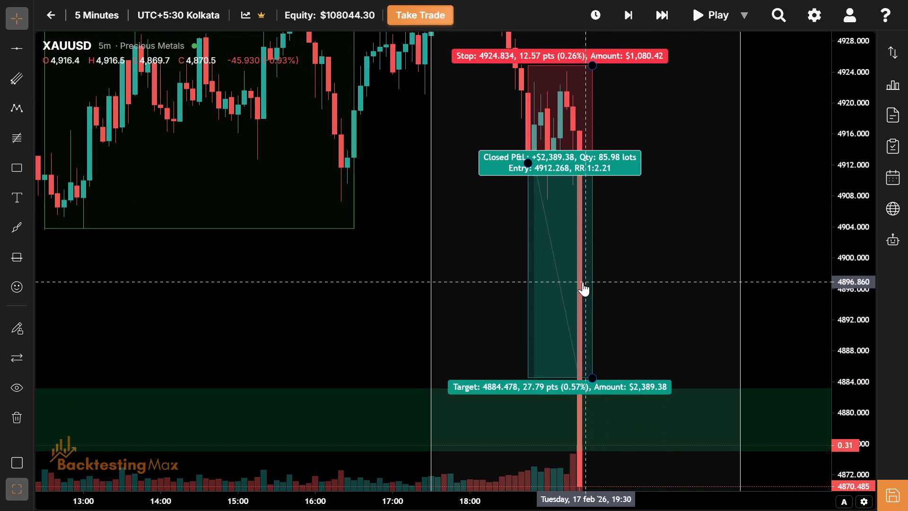
pyautogui.moveTo(681, 278); pyautogui.dragTo(676, 267)
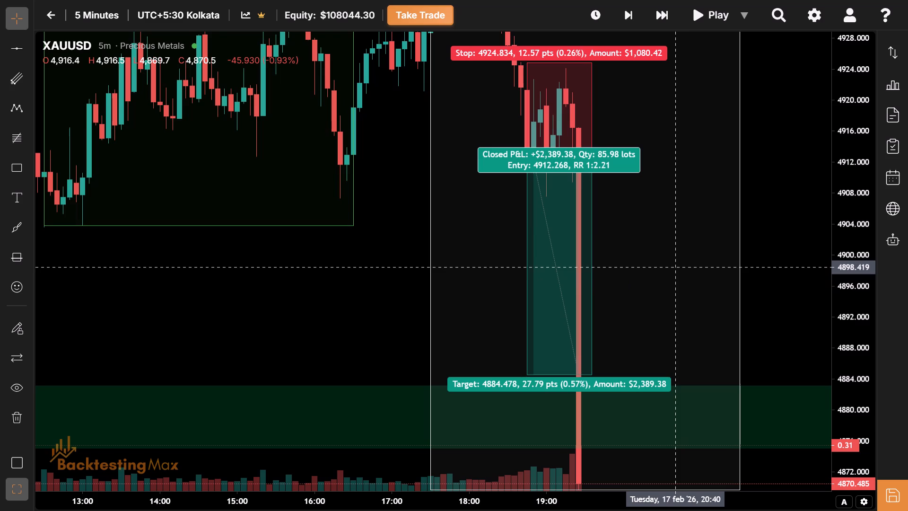
pyautogui.moveTo(676, 267); pyautogui.dragTo(690, 353)
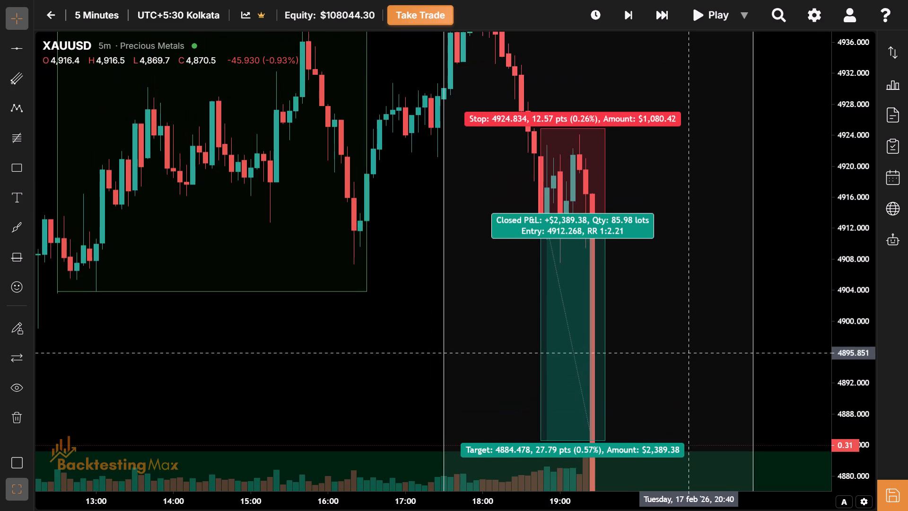
# Advance the replay by 25 five-minute bars to 21:30 on 17 February.
pyautogui.moveTo(699, 308); pyautogui.dragTo(586, 231)
pyautogui.moveTo(745, 276); pyautogui.dragTo(629, 172)
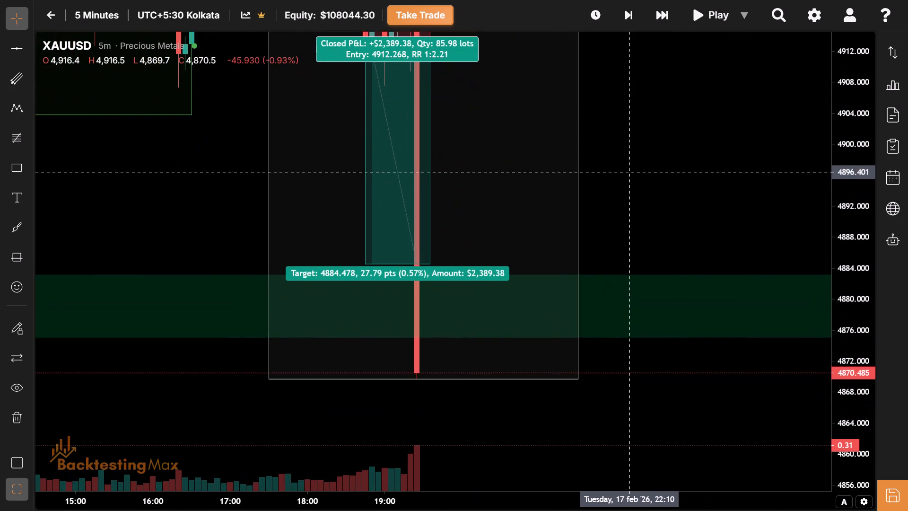
pyautogui.click(663, 26)
pyautogui.click(663, 26)
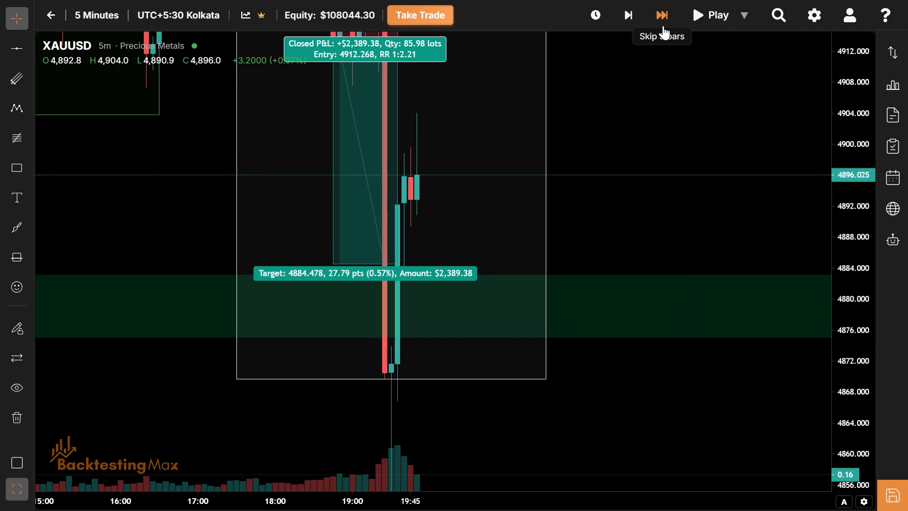
pyautogui.click(663, 26)
pyautogui.click(663, 26)
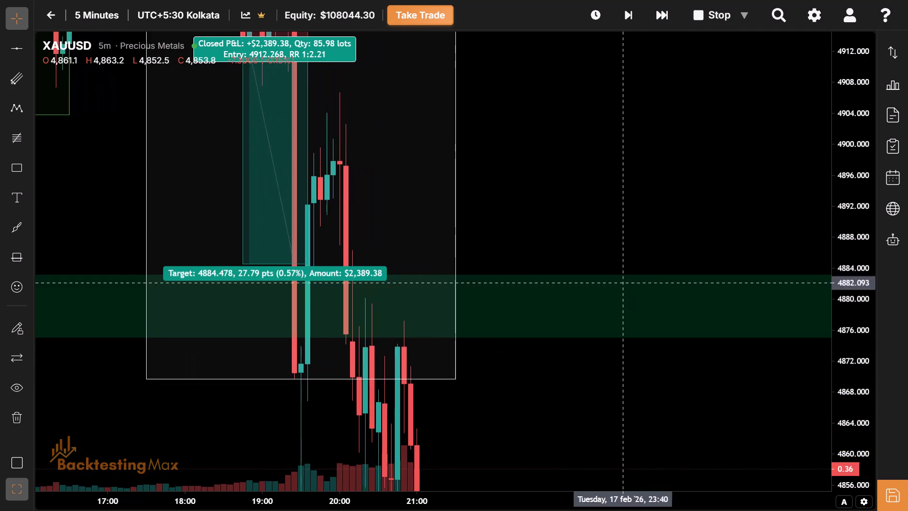
pyautogui.moveTo(549, 407); pyautogui.dragTo(620, 238)
pyautogui.click(671, 17)
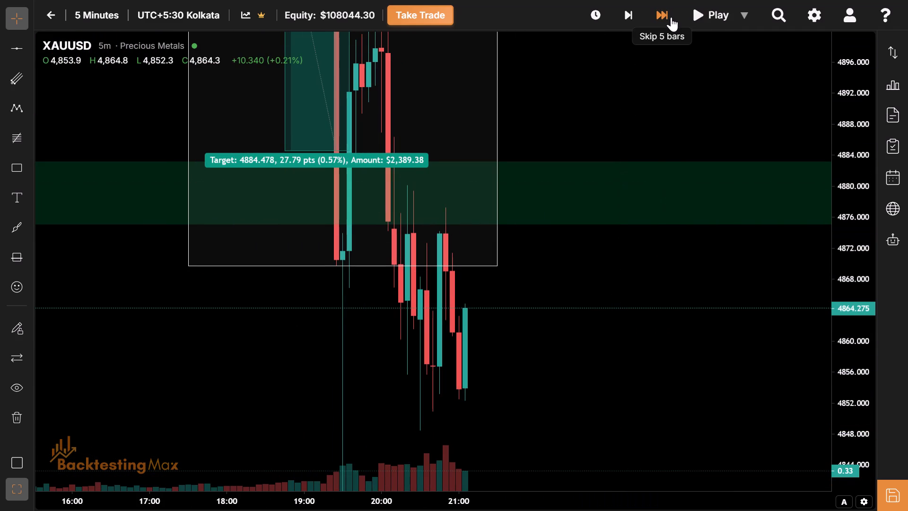
# Extend the NY session box's bottom edge down to the 19:30 bar's low at about 4840.
pyautogui.moveTo(505, 352); pyautogui.dragTo(654, 166)
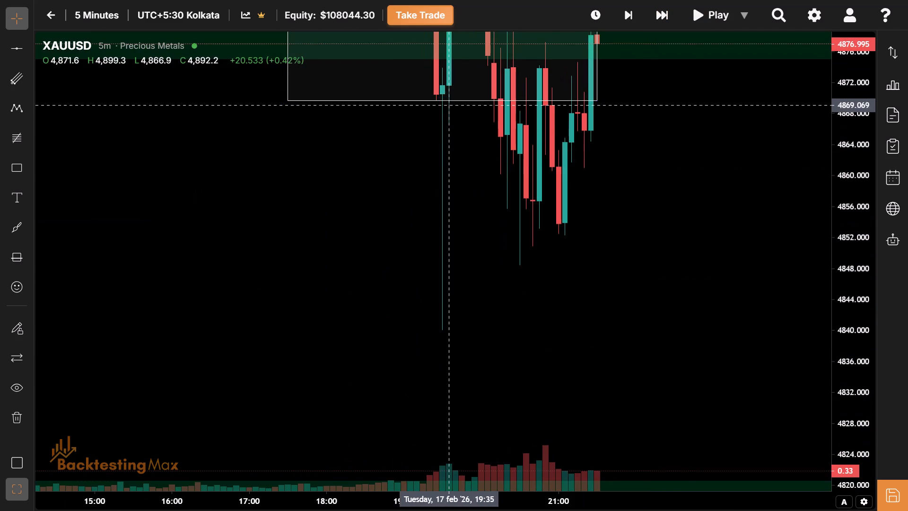
pyautogui.moveTo(441, 98); pyautogui.dragTo(757, 330)
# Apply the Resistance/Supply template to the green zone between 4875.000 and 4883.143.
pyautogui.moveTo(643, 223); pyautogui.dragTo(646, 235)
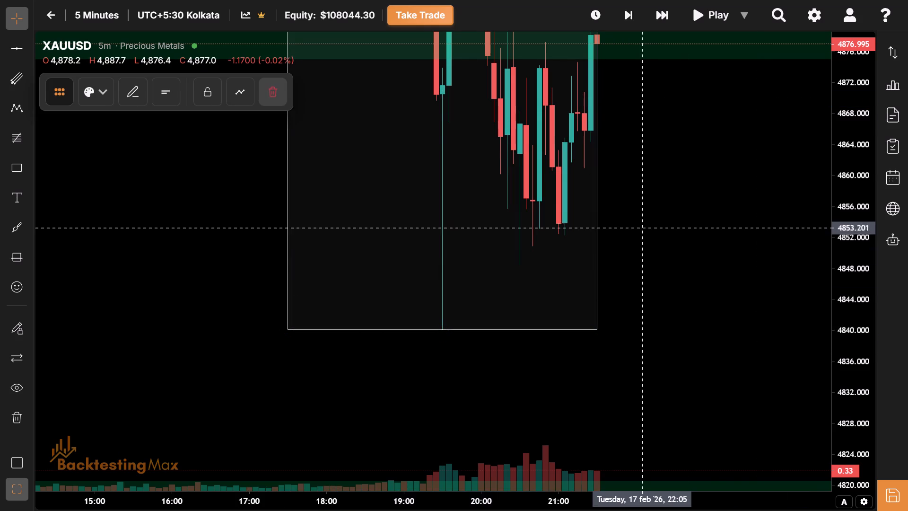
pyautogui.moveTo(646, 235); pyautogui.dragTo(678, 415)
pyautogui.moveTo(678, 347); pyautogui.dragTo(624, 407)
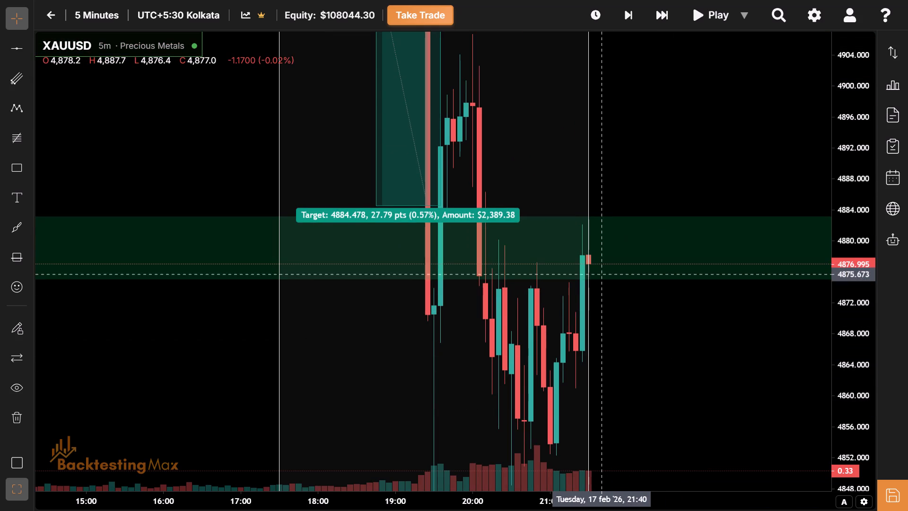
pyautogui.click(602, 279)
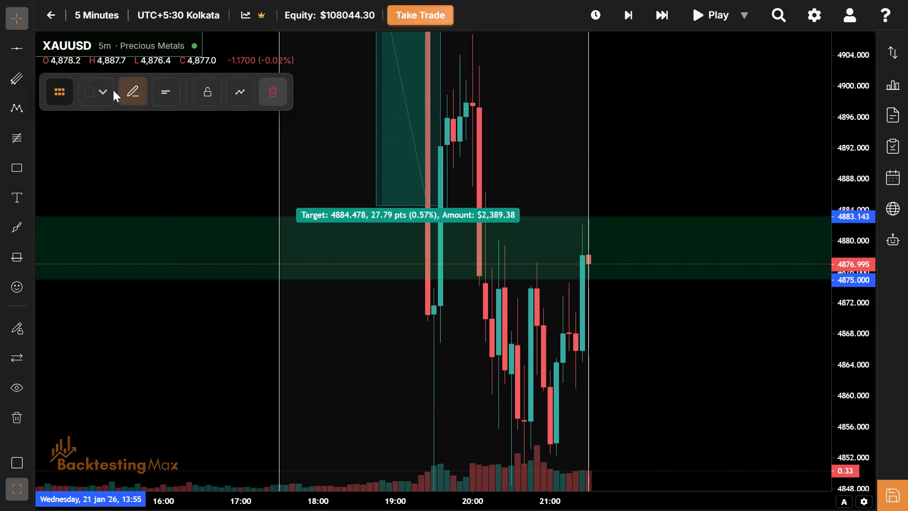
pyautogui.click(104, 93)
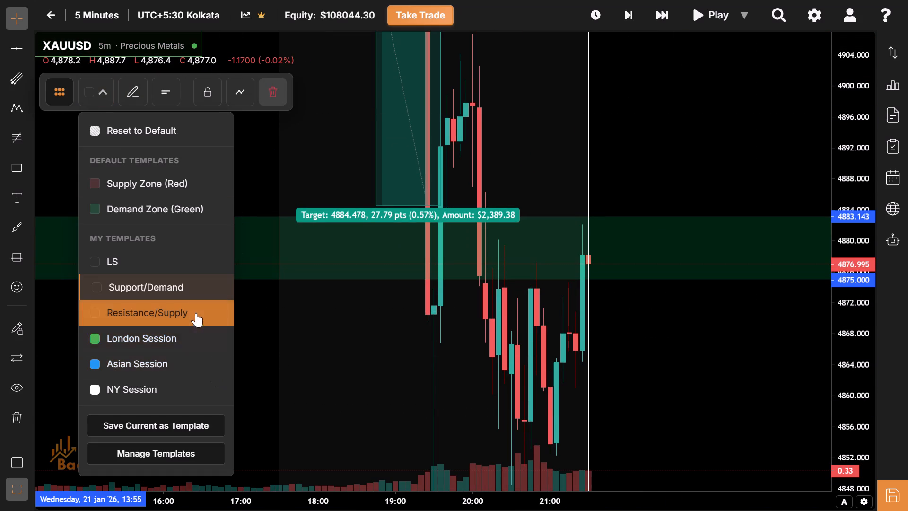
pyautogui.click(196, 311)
# Examine the NY session's price action around the 4875.000–4883.143 zone and the completed short trade.
pyautogui.moveTo(677, 152); pyautogui.dragTo(677, 375)
pyautogui.moveTo(674, 240); pyautogui.dragTo(714, 366)
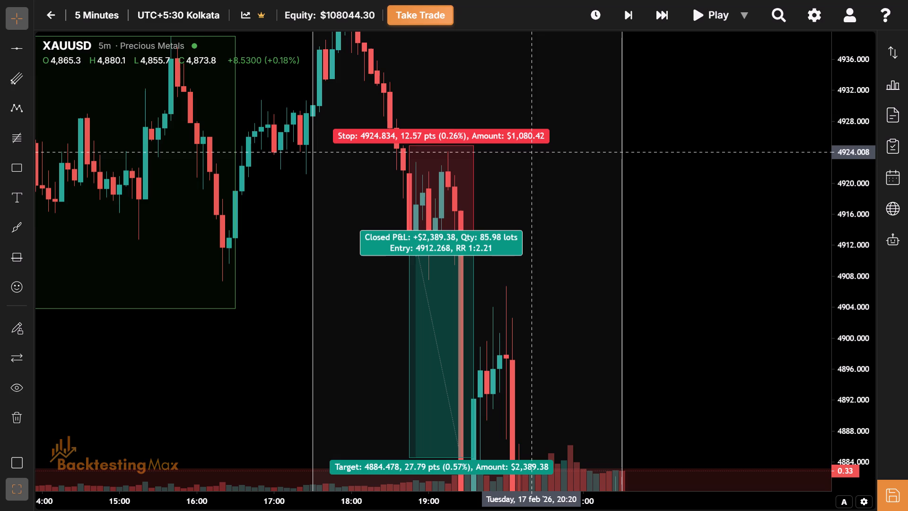
pyautogui.moveTo(591, 347); pyautogui.dragTo(550, 202)
pyautogui.moveTo(550, 202); pyautogui.dragTo(594, 275)
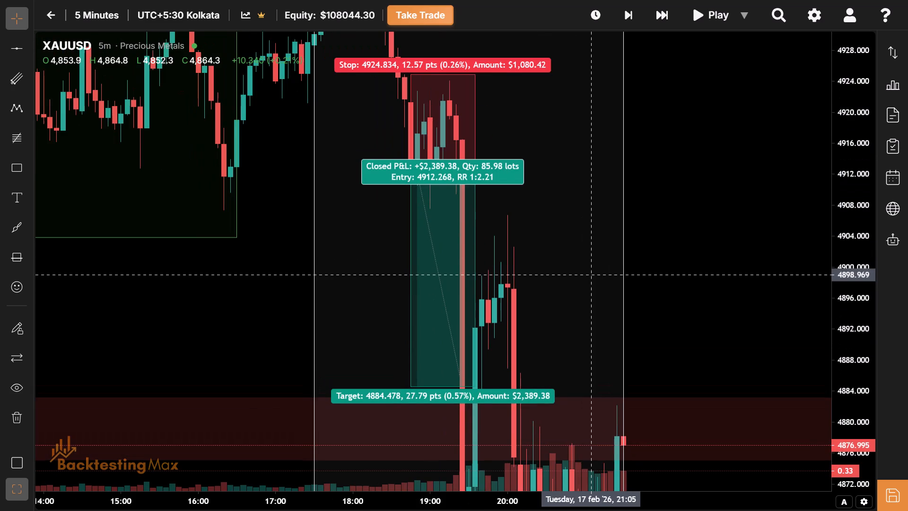
pyautogui.moveTo(591, 263); pyautogui.dragTo(572, 212)
pyautogui.moveTo(549, 216); pyautogui.dragTo(547, 230)
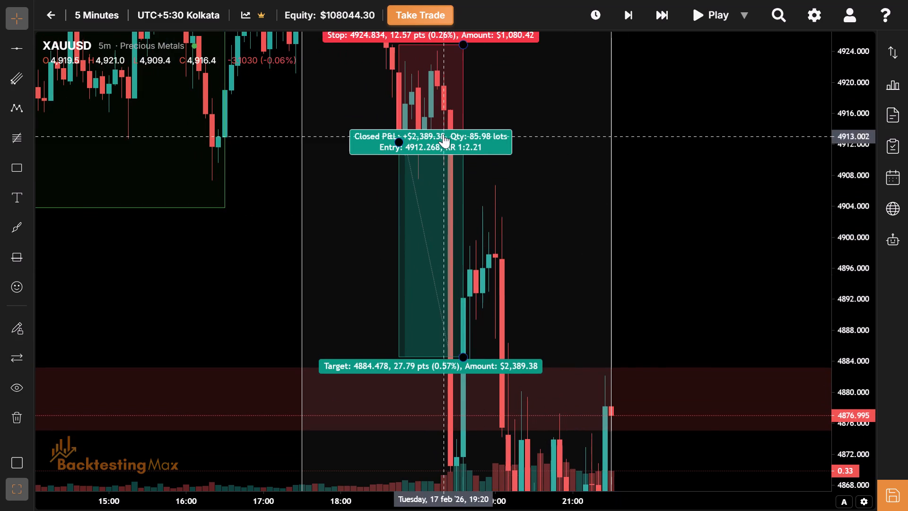
pyautogui.moveTo(717, 322); pyautogui.dragTo(665, 180)
pyautogui.moveTo(665, 180); pyautogui.dragTo(719, 237)
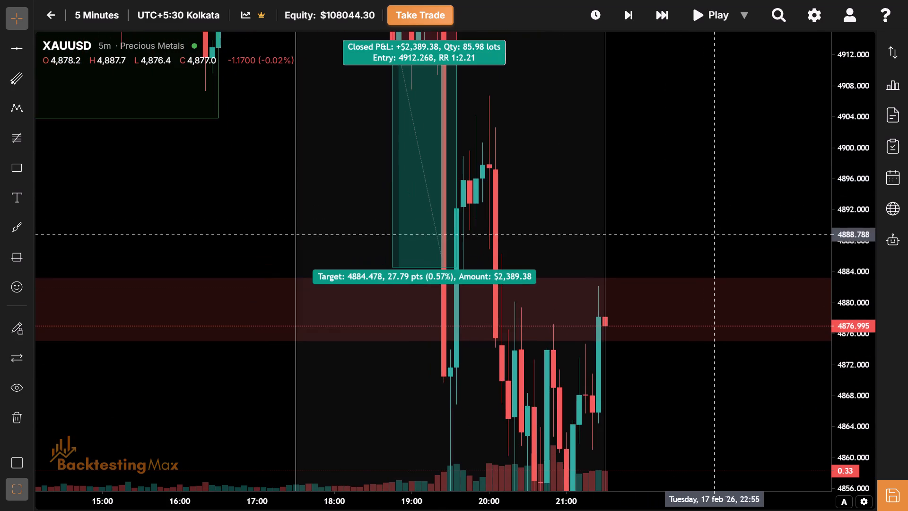
pyautogui.moveTo(703, 182); pyautogui.dragTo(759, 348)
pyautogui.moveTo(759, 220); pyautogui.dragTo(753, 228)
pyautogui.moveTo(753, 228); pyautogui.dragTo(621, 155)
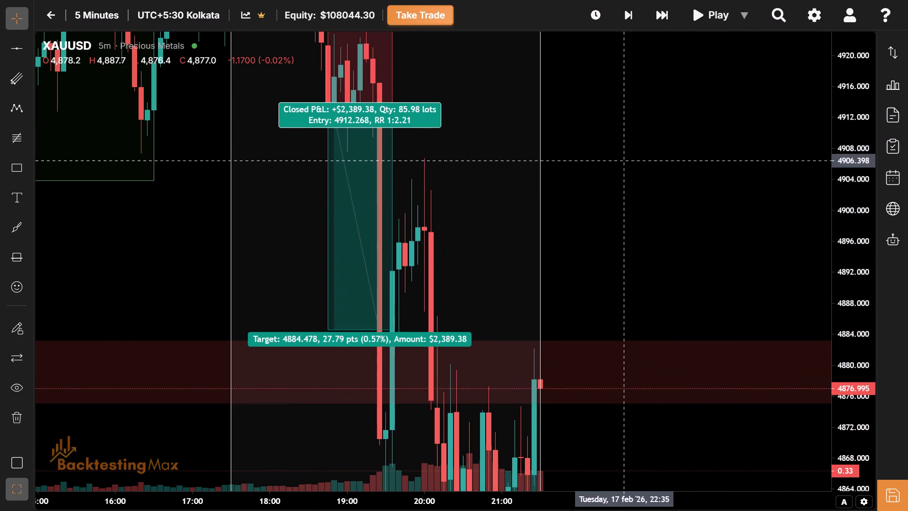
pyautogui.click(654, 196)
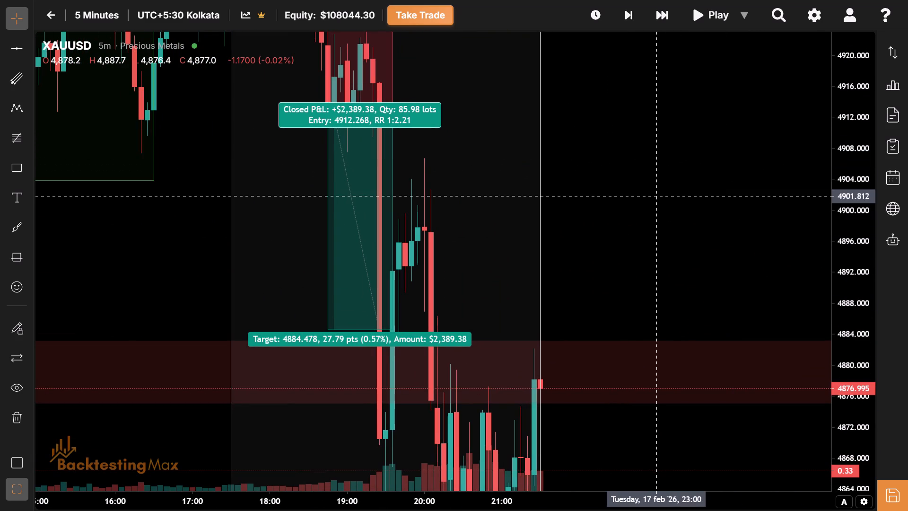
# Advance the replay by five more five-minute bars to 21:55.
pyautogui.moveTo(653, 233); pyautogui.dragTo(477, 86)
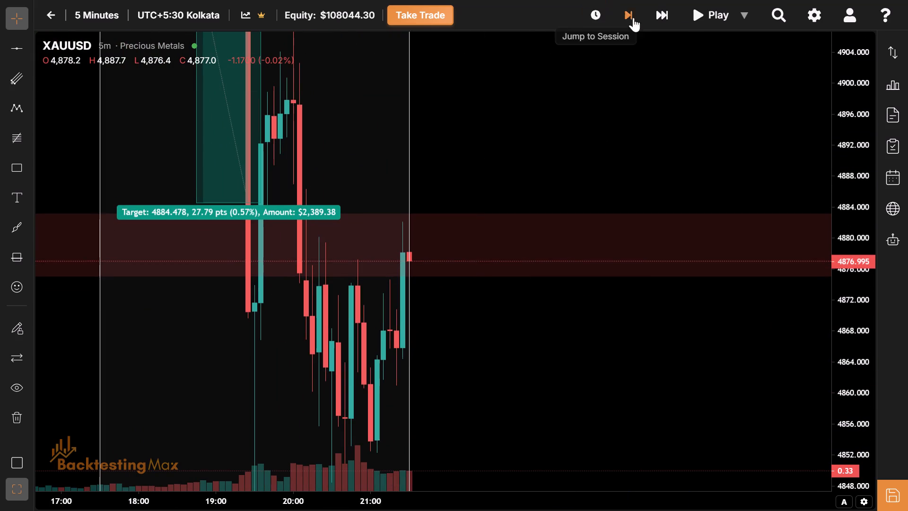
pyautogui.click(657, 14)
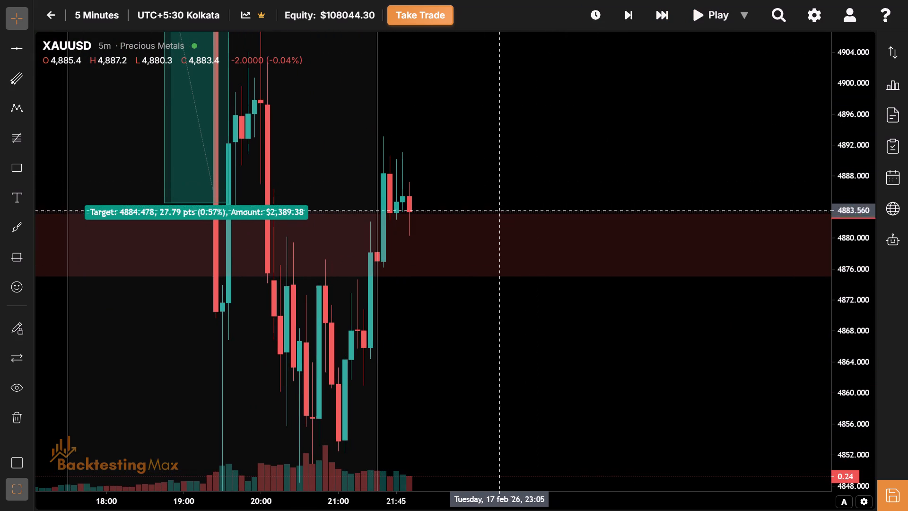
# Apply the Support/Demand template to the red zone between 4875.000 and 4883.143.
pyautogui.click(502, 214)
pyautogui.click(99, 79)
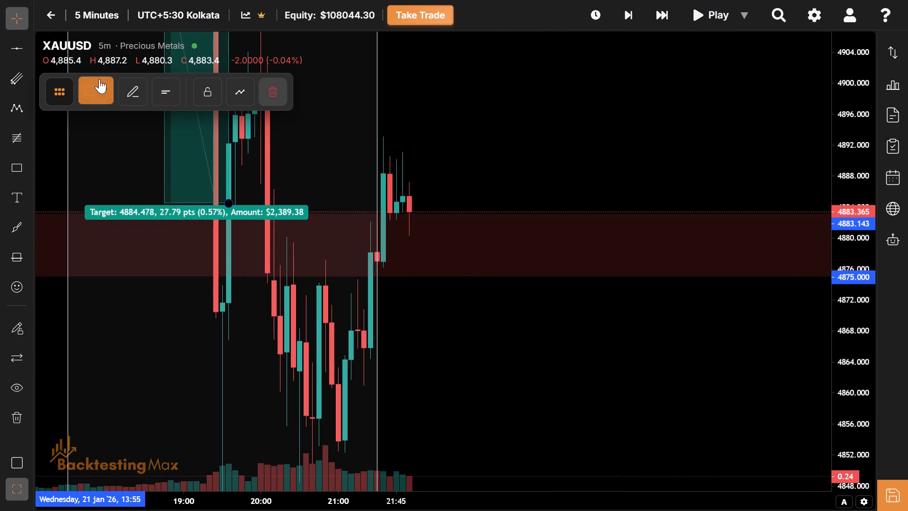
pyautogui.click(191, 286)
# Review the price action from the green demand zone up to the NY session box's high.
pyautogui.moveTo(574, 146); pyautogui.dragTo(526, 221)
pyautogui.moveTo(526, 221); pyautogui.dragTo(527, 237)
pyautogui.moveTo(527, 237); pyautogui.dragTo(547, 333)
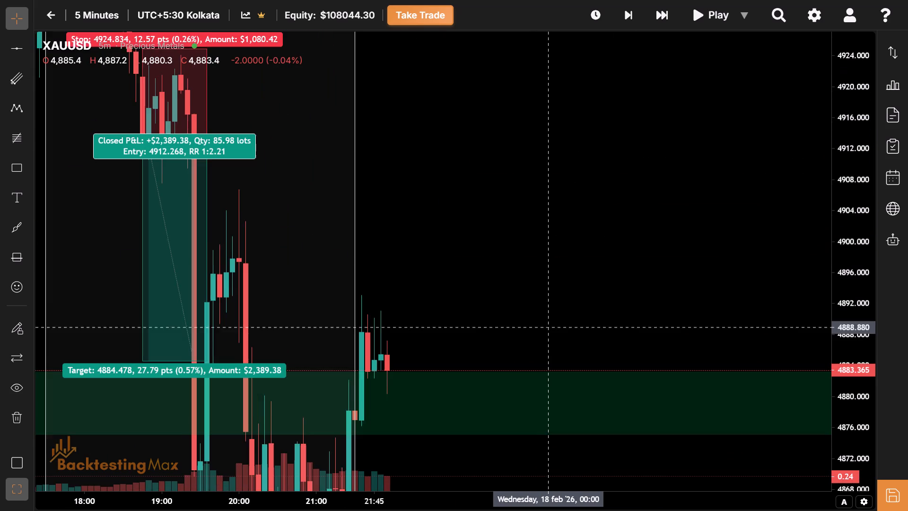
pyautogui.moveTo(555, 231); pyautogui.dragTo(698, 379)
pyautogui.moveTo(648, 311); pyautogui.dragTo(724, 502)
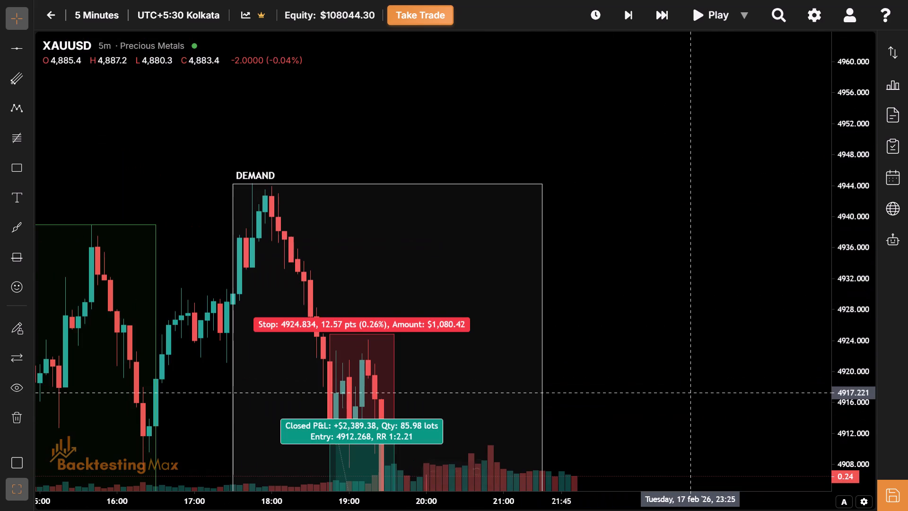
pyautogui.moveTo(656, 386); pyautogui.dragTo(641, 335)
pyautogui.moveTo(641, 335); pyautogui.dragTo(626, 308)
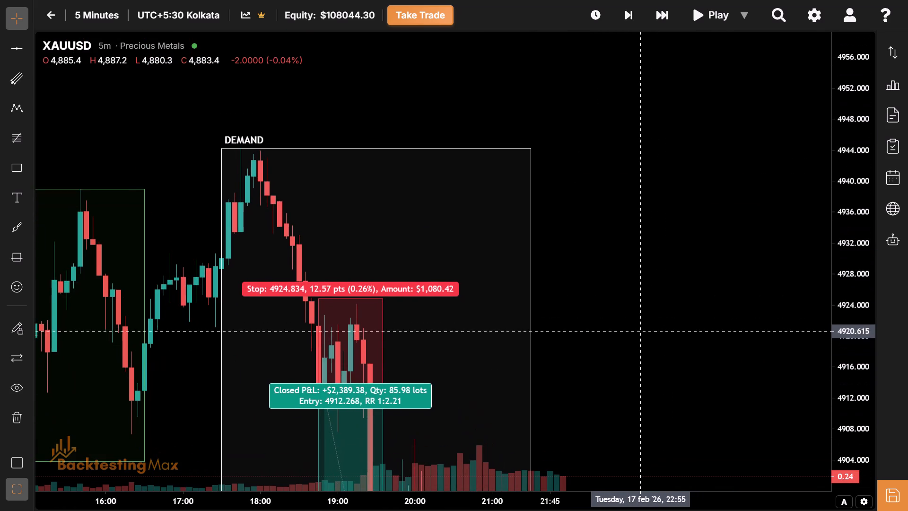
# Advance the replay by ten five-minute bars to 22:45 on 17 February.
pyautogui.moveTo(626, 308); pyautogui.dragTo(606, 273)
pyautogui.moveTo(606, 273); pyautogui.dragTo(613, 284)
pyautogui.moveTo(613, 284); pyautogui.dragTo(646, 215)
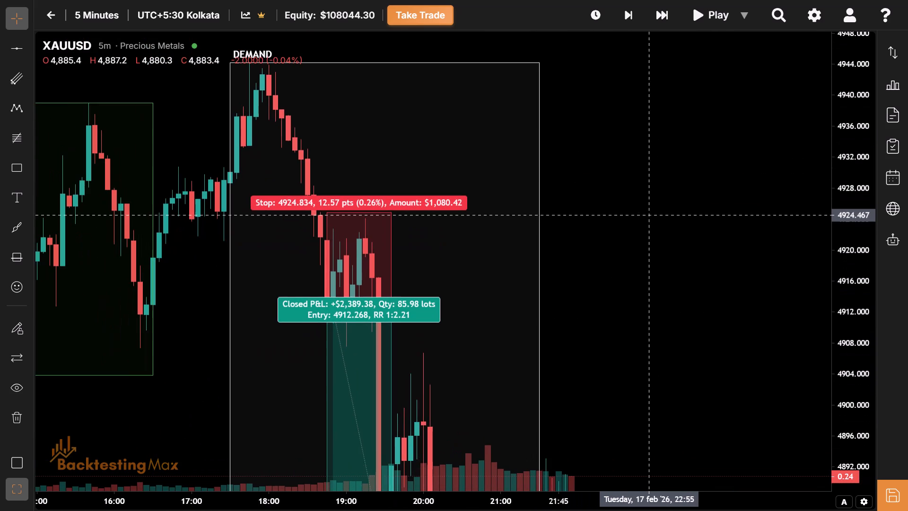
pyautogui.moveTo(646, 215); pyautogui.dragTo(637, 96)
pyautogui.moveTo(628, 196); pyautogui.dragTo(625, 125)
pyautogui.moveTo(640, 285); pyautogui.dragTo(516, 218)
pyautogui.moveTo(516, 218); pyautogui.dragTo(515, 133)
pyautogui.moveTo(595, 169); pyautogui.dragTo(413, 124)
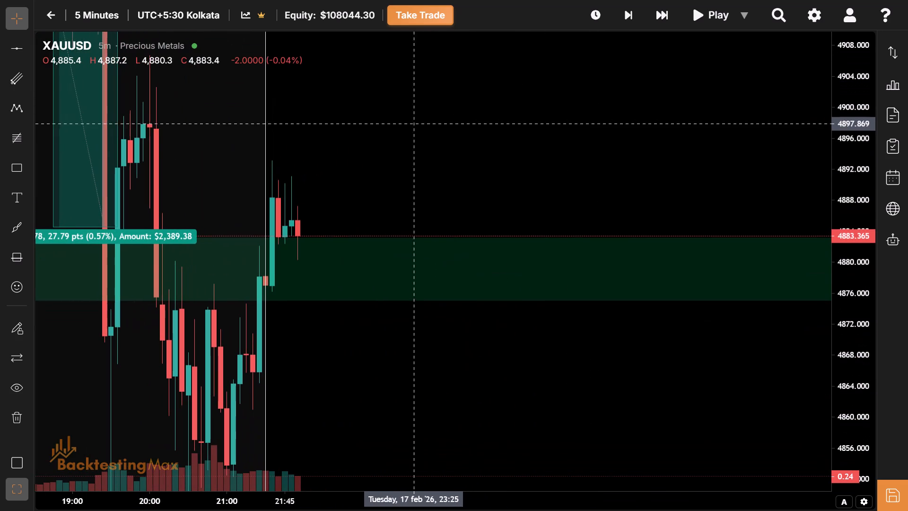
pyautogui.click(670, 20)
pyautogui.click(670, 20)
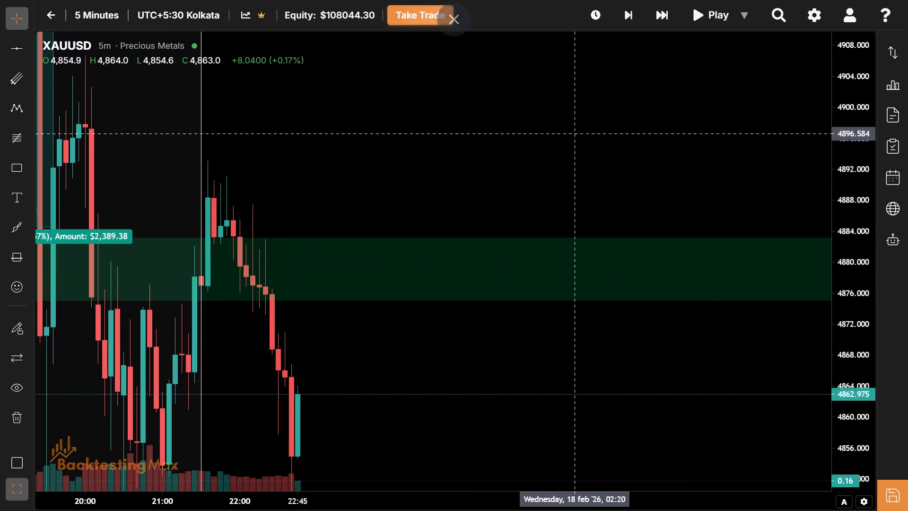
# Apply the Resistance/Supply template to the green zone between 4875.000 and 4883.143.
pyautogui.click(393, 301)
pyautogui.moveTo(342, 344); pyautogui.dragTo(426, 256)
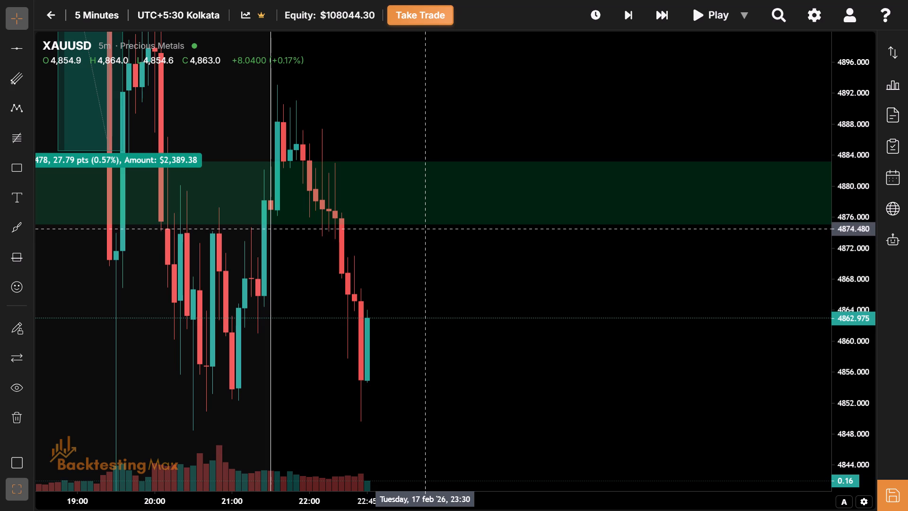
pyautogui.click(419, 223)
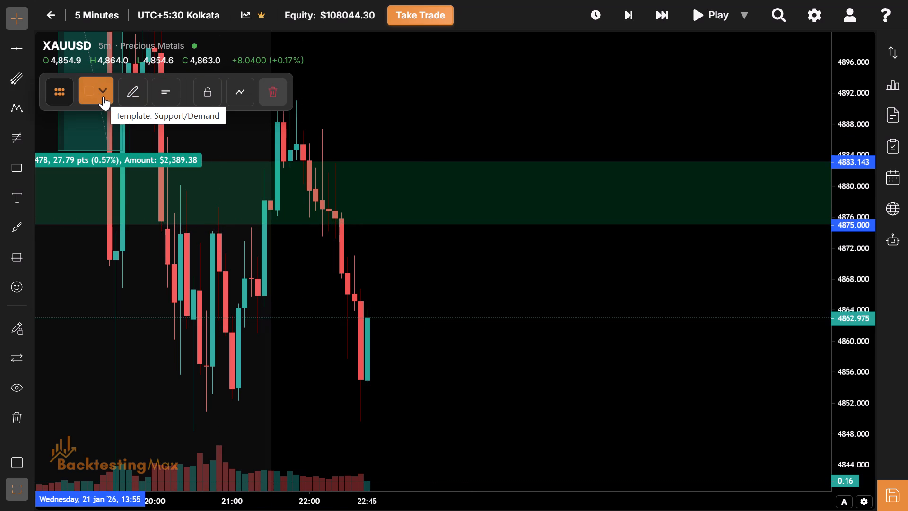
pyautogui.click(103, 96)
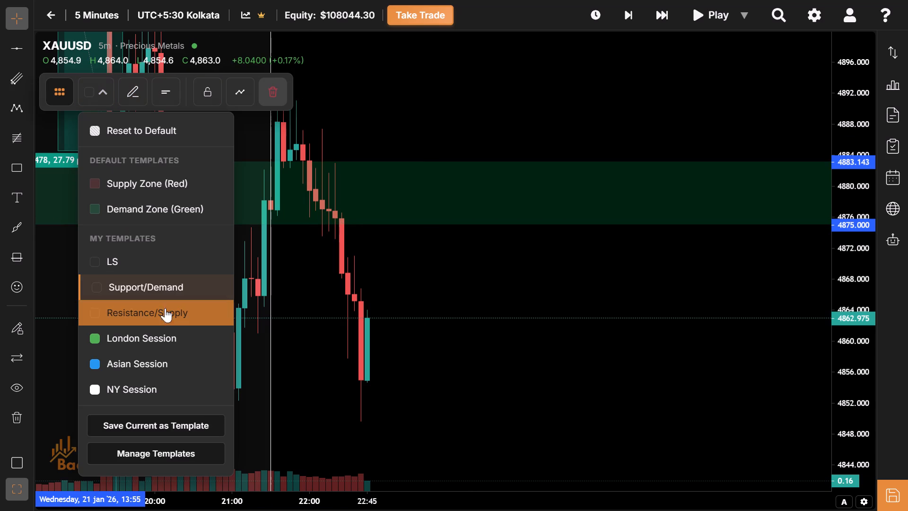
pyautogui.click(172, 318)
# Advance the replay in five-bar skips to 00:40 on 18 February.
pyautogui.moveTo(537, 361); pyautogui.dragTo(477, 302)
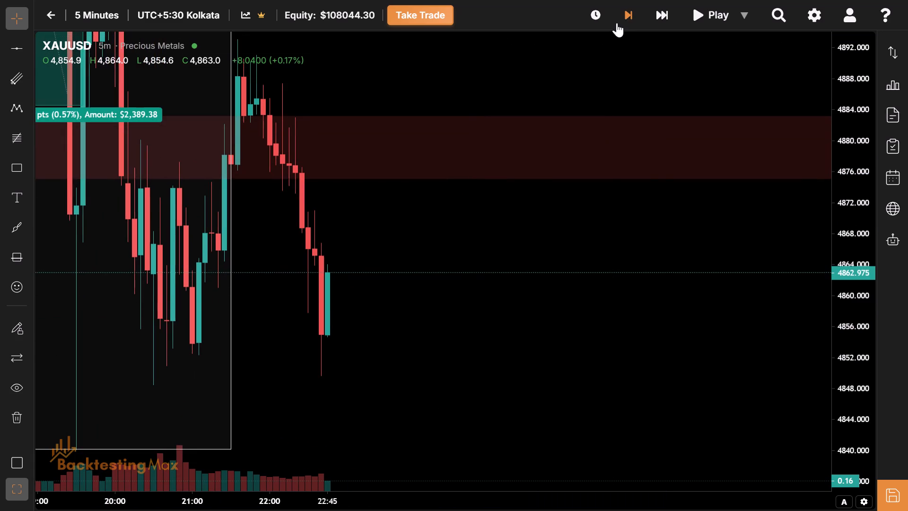
pyautogui.click(655, 21)
pyautogui.click(655, 21)
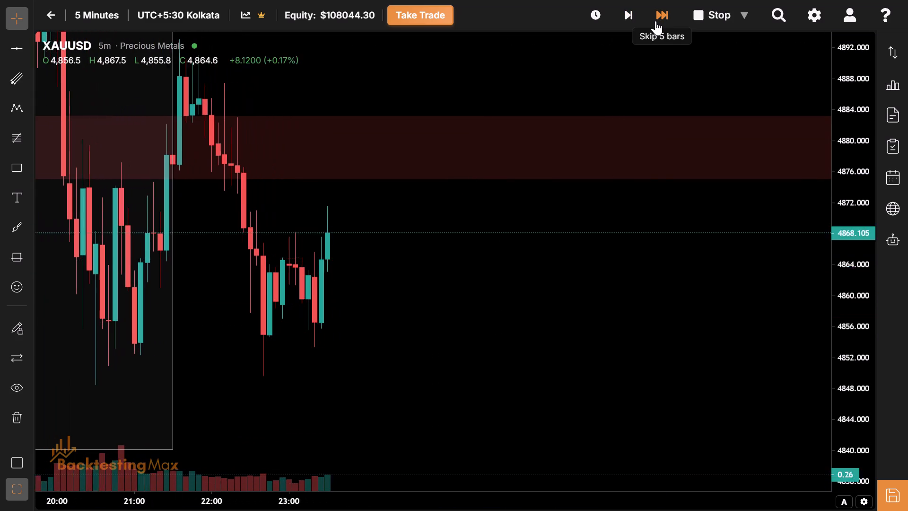
pyautogui.tripleClick(655, 21)
pyautogui.doubleClick(655, 21)
# Apply the Support/Demand template to the red zone between 4875.000 and 4883.143.
pyautogui.moveTo(655, 21); pyautogui.dragTo(402, 117)
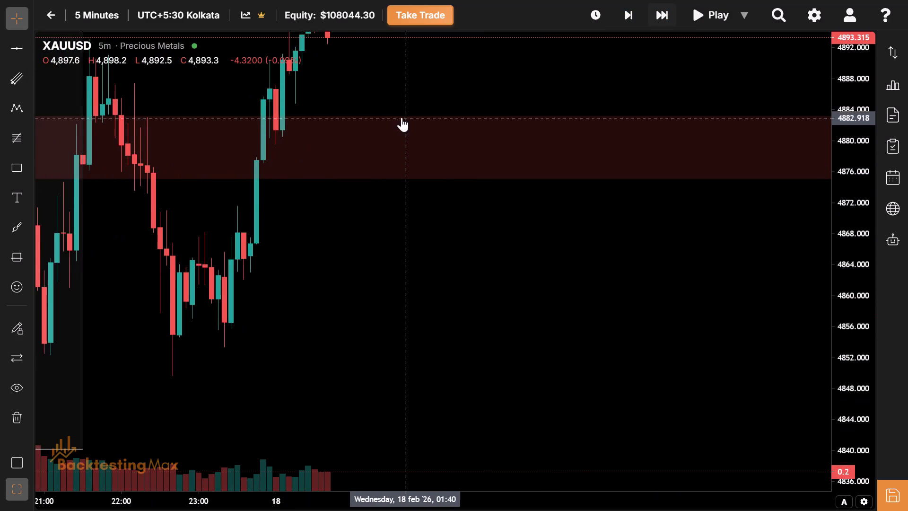
pyautogui.moveTo(402, 117); pyautogui.dragTo(418, 118)
pyautogui.click(418, 118)
pyautogui.click(110, 100)
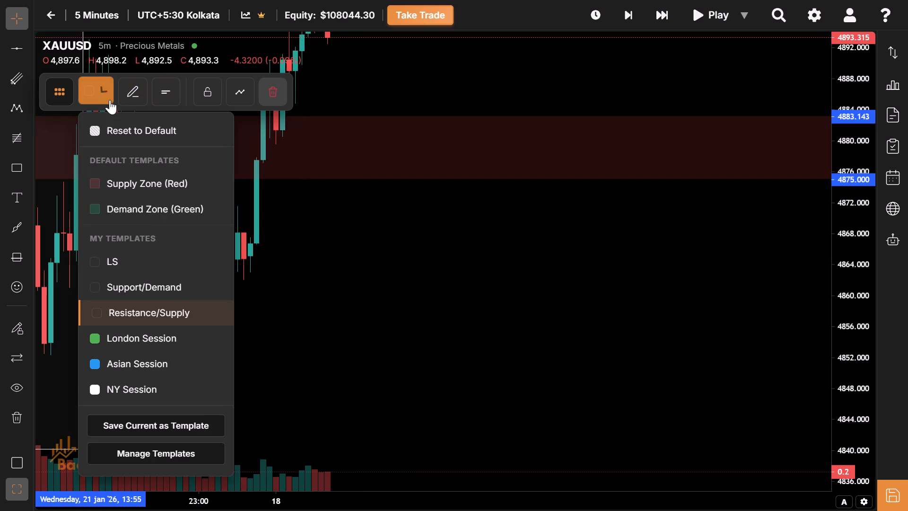
pyautogui.click(177, 282)
# Examine the latest price action above the green 4875.000–4883.143 zone, up to the most recent swing high.
pyautogui.moveTo(389, 303); pyautogui.dragTo(357, 428)
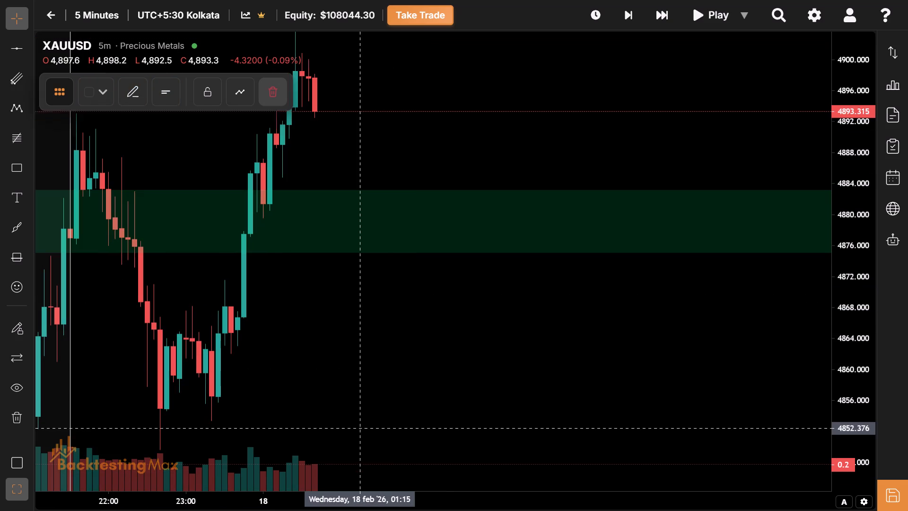
pyautogui.moveTo(390, 140); pyautogui.dragTo(397, 302)
pyautogui.moveTo(285, 164); pyautogui.dragTo(381, 176)
pyautogui.moveTo(381, 176); pyautogui.dragTo(393, 203)
pyautogui.click(393, 203)
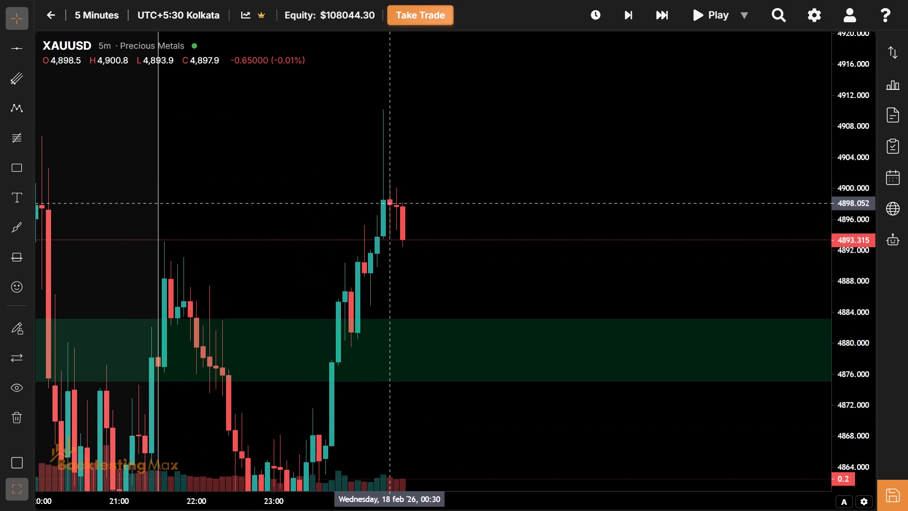
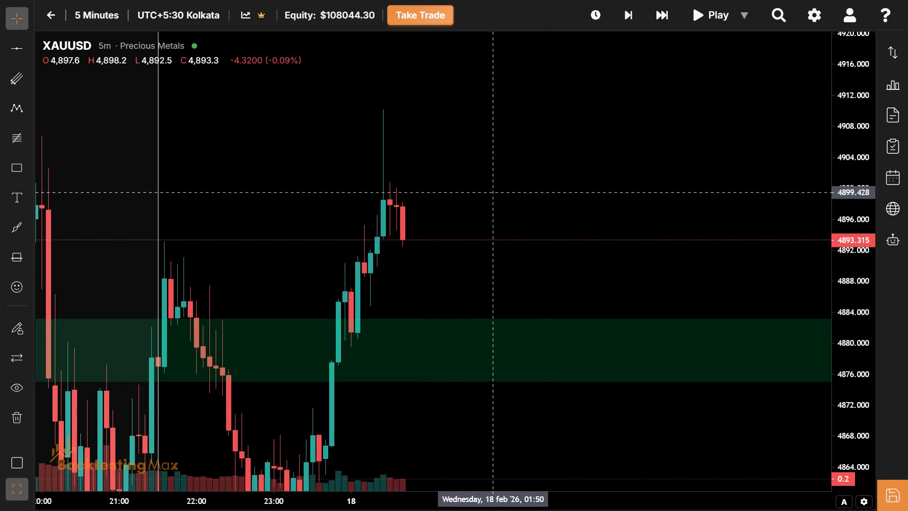
# Advance the replay in five-bar skips to about 02:55 on 18 February.
pyautogui.moveTo(269, 231); pyautogui.dragTo(293, 269)
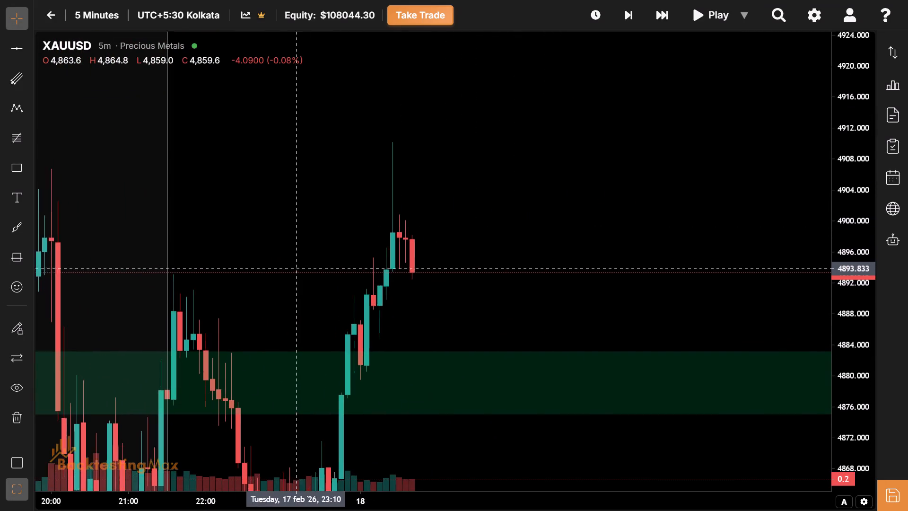
pyautogui.moveTo(293, 269); pyautogui.dragTo(261, 256)
pyautogui.moveTo(397, 291); pyautogui.dragTo(360, 281)
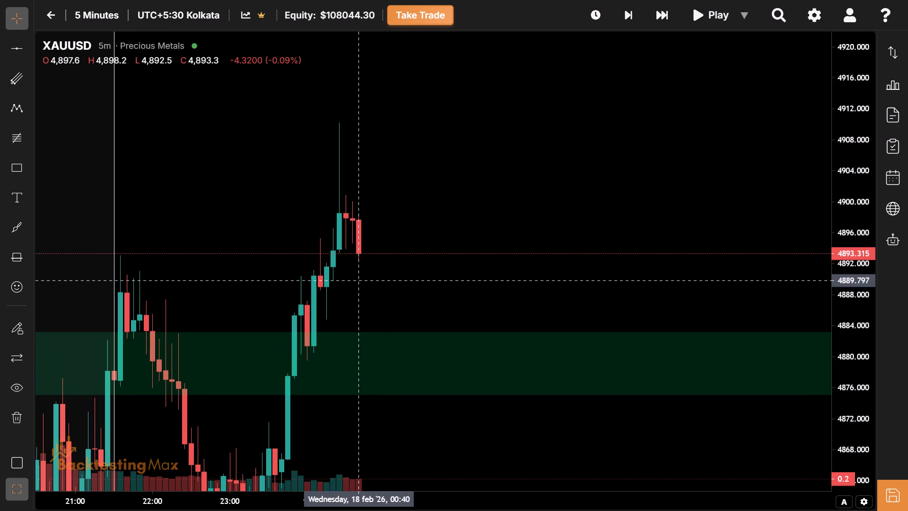
pyautogui.moveTo(360, 281); pyautogui.dragTo(353, 274)
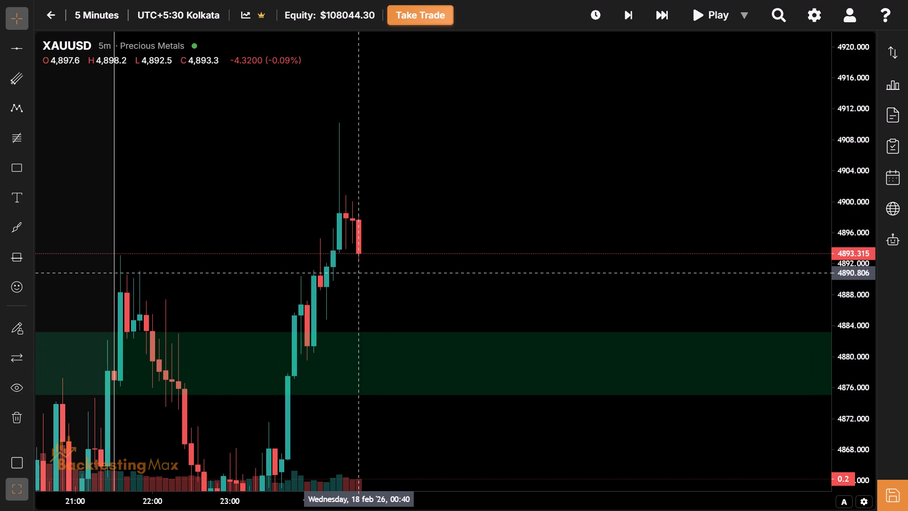
pyautogui.moveTo(358, 273); pyautogui.dragTo(283, 219)
pyautogui.tripleClick(667, 19)
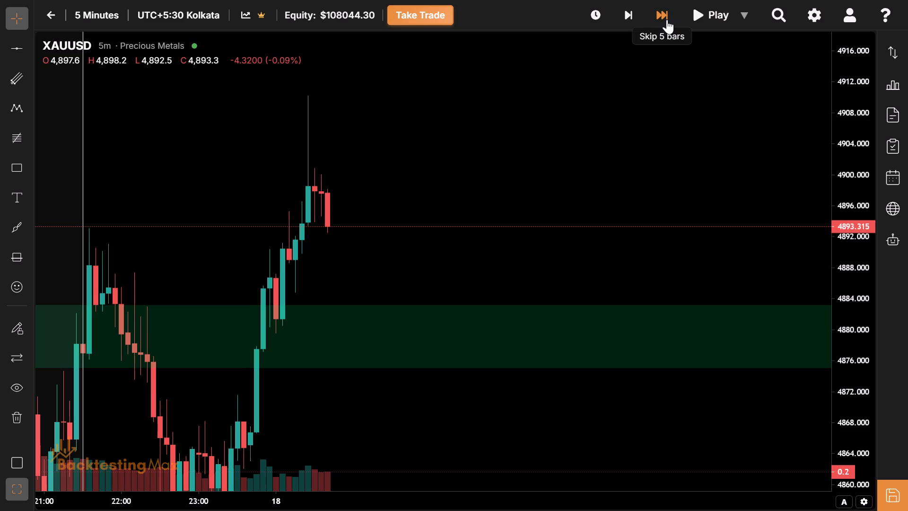
pyautogui.tripleClick(667, 19)
pyautogui.tripleClick(667, 19)
pyautogui.tripleClick(667, 19)
pyautogui.moveTo(667, 19); pyautogui.dragTo(321, 207)
pyautogui.moveTo(321, 207); pyautogui.dragTo(221, 114)
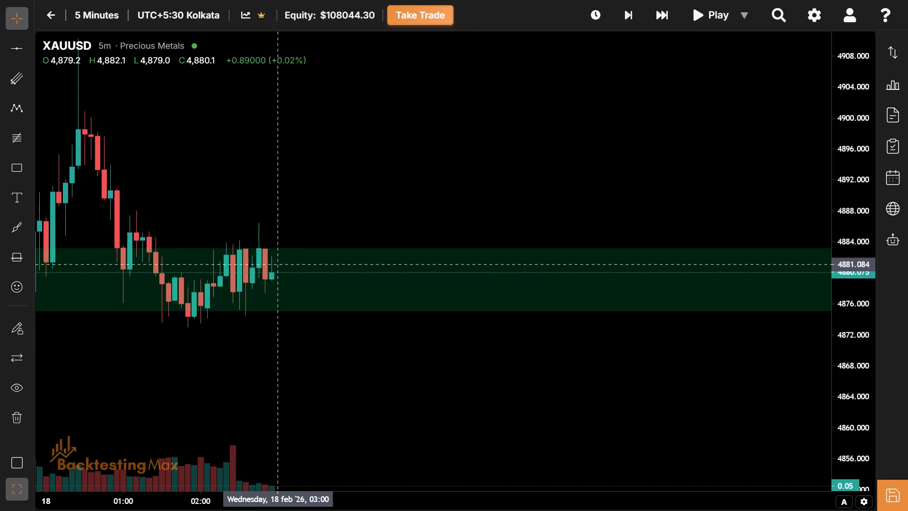
# Advance the replay in five-bar skips to 06:00 on 18 February.
pyautogui.tripleClick(660, 19)
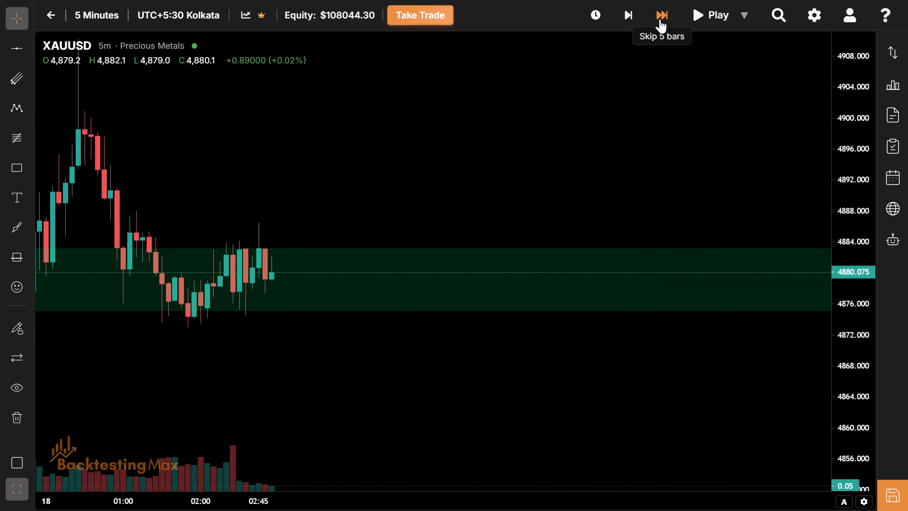
pyautogui.tripleClick(660, 19)
pyautogui.tripleClick(660, 19)
pyautogui.doubleClick(660, 19)
pyautogui.moveTo(660, 19); pyautogui.dragTo(435, 239)
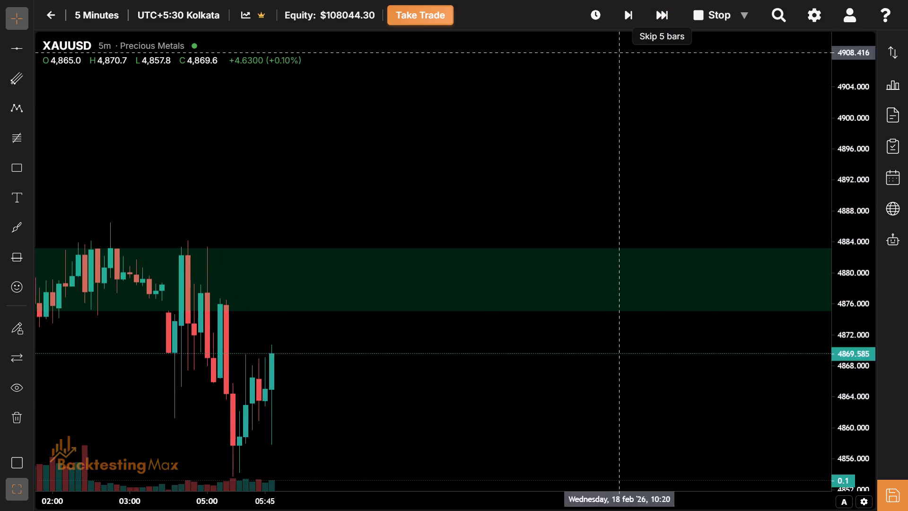
pyautogui.moveTo(435, 239); pyautogui.dragTo(353, 336)
pyautogui.moveTo(353, 336); pyautogui.dragTo(277, 185)
pyautogui.moveTo(180, 287); pyautogui.dragTo(136, 387)
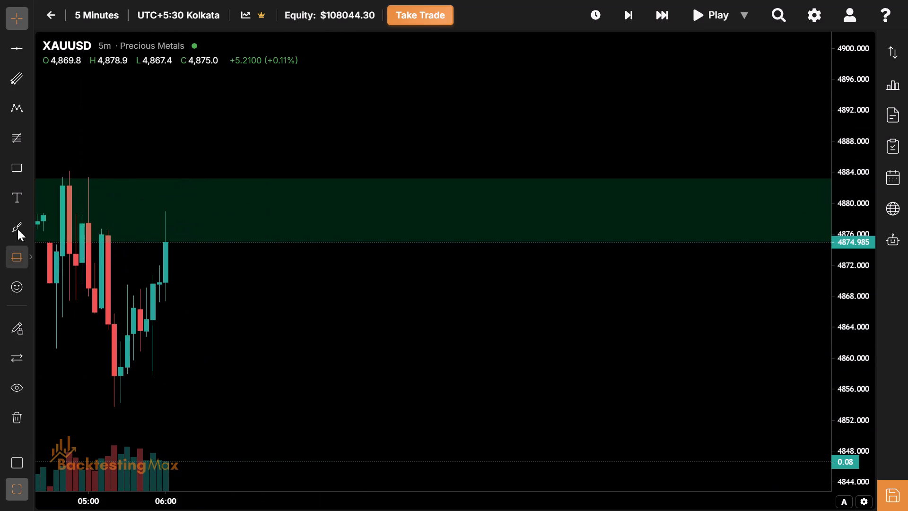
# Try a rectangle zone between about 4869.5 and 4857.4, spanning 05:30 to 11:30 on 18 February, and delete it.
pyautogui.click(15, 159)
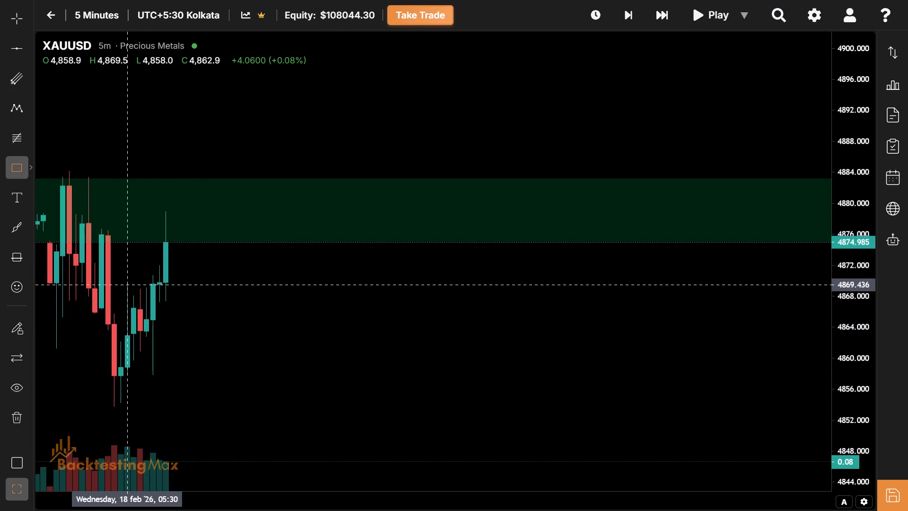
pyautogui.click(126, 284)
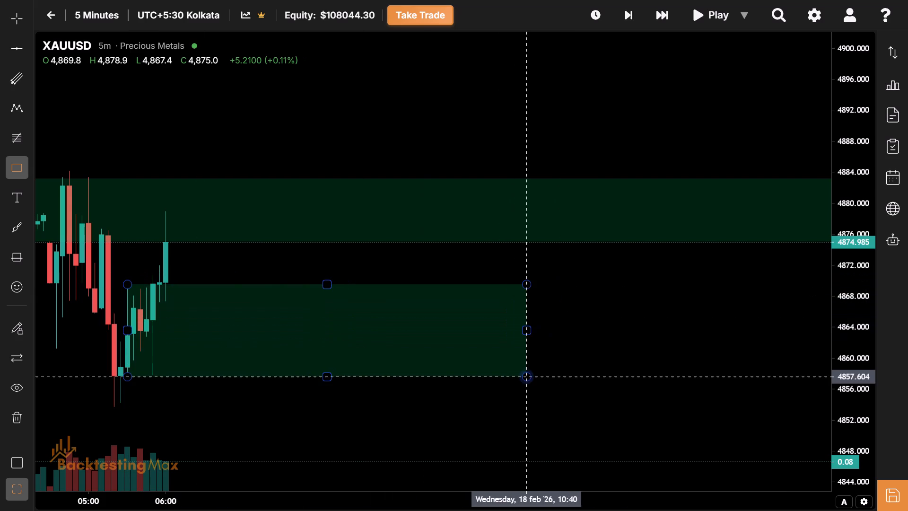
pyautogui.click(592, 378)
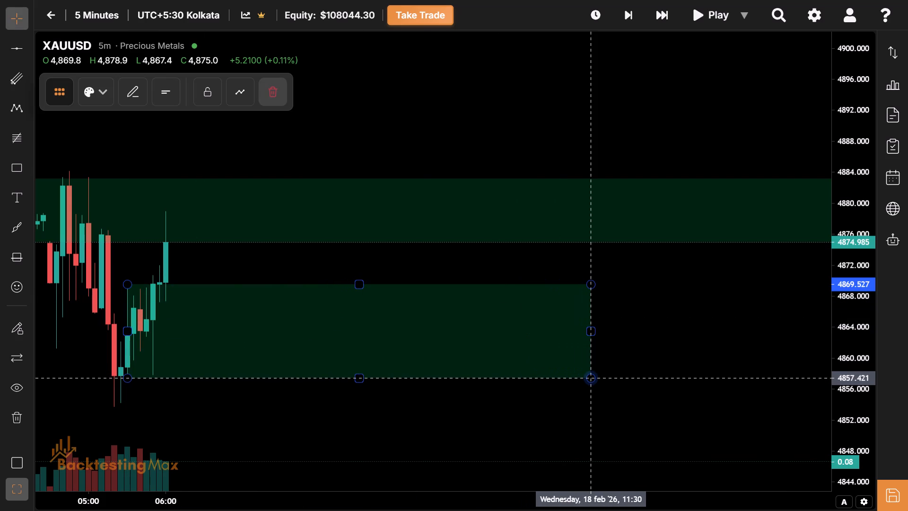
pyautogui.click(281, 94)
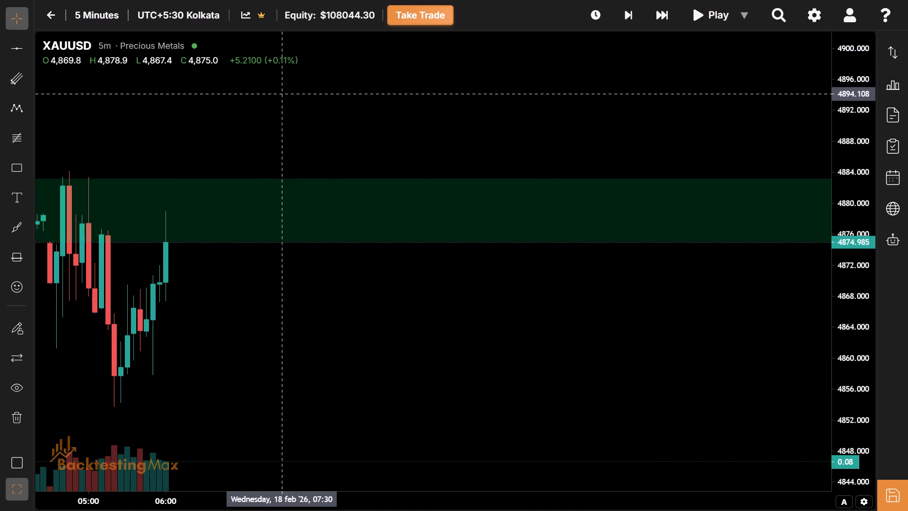
# Save the backtesting session and exit full-screen view.
pyautogui.hotkey('ctrl', 's')
pyautogui.click(352, 363)
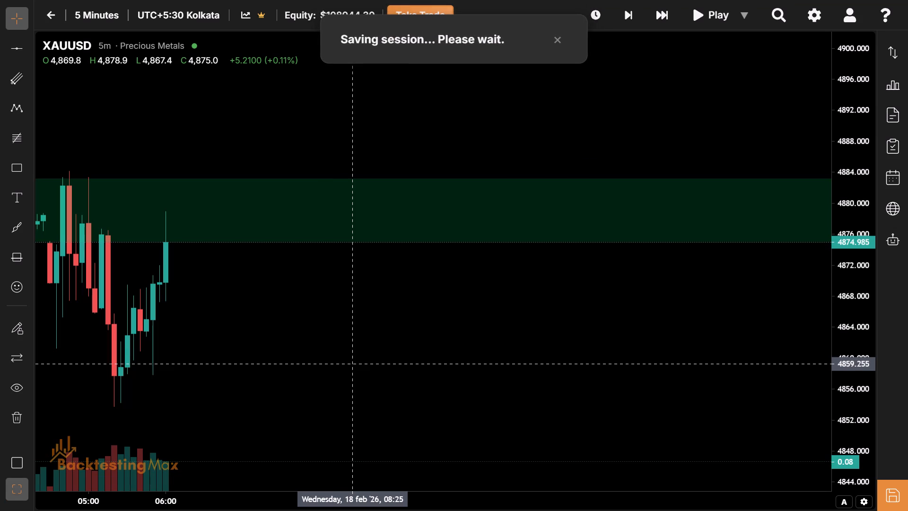
pyautogui.press('Escape')
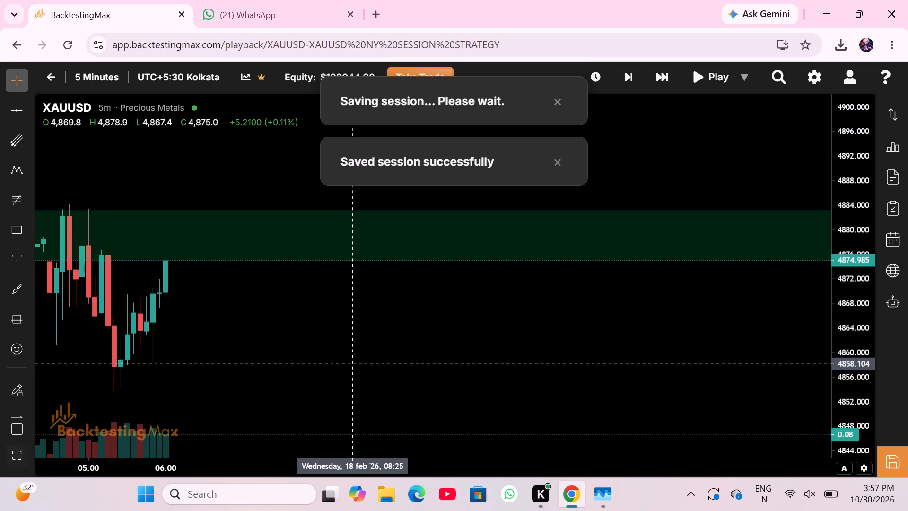